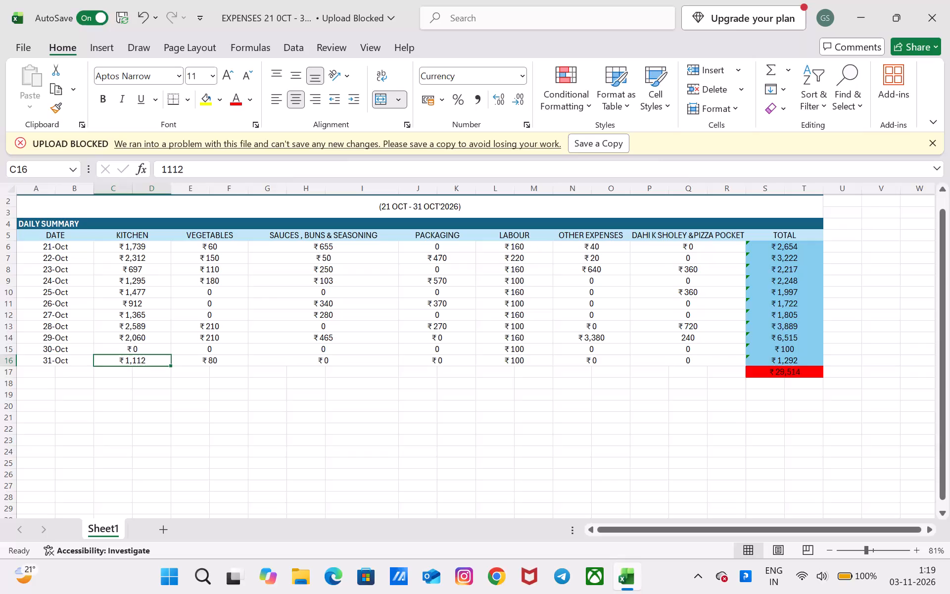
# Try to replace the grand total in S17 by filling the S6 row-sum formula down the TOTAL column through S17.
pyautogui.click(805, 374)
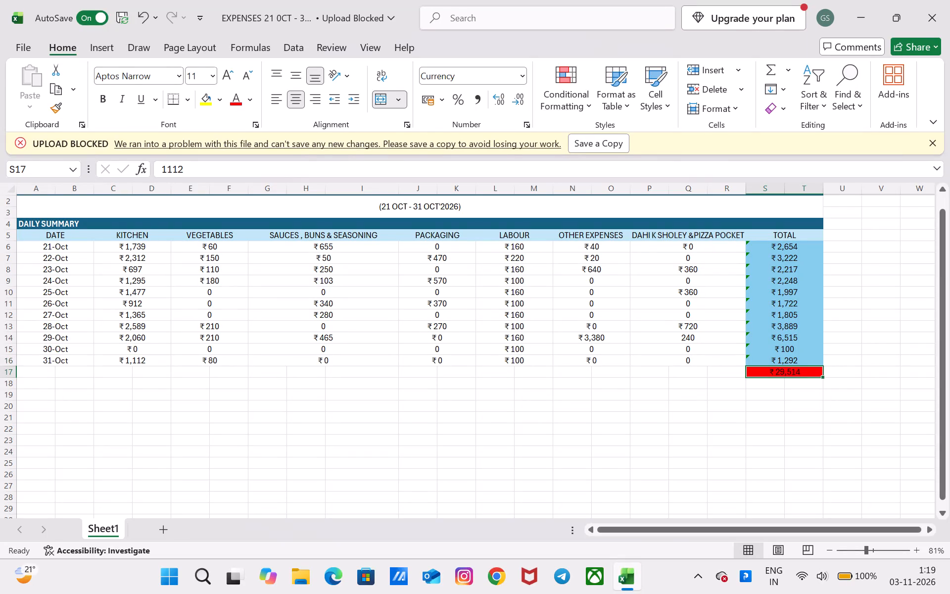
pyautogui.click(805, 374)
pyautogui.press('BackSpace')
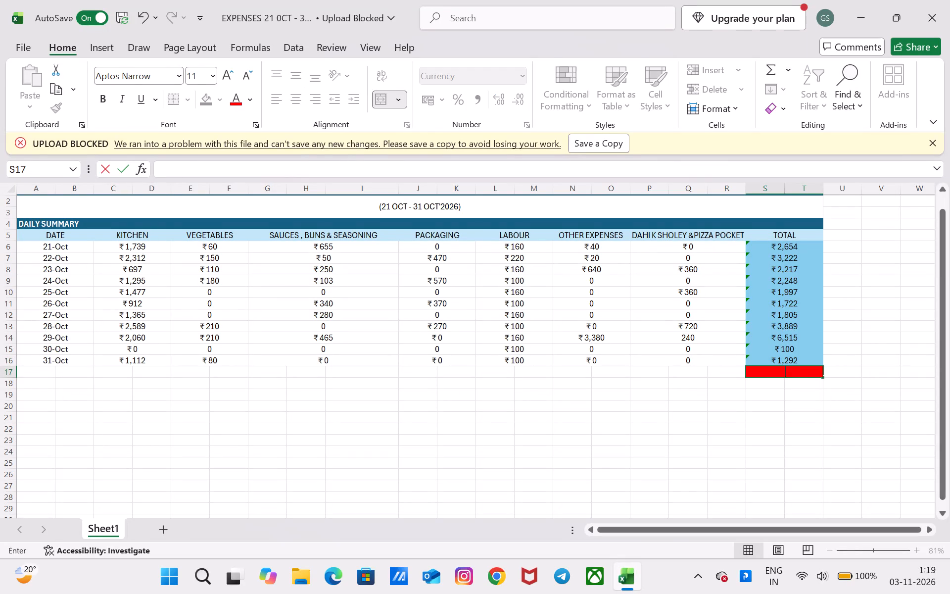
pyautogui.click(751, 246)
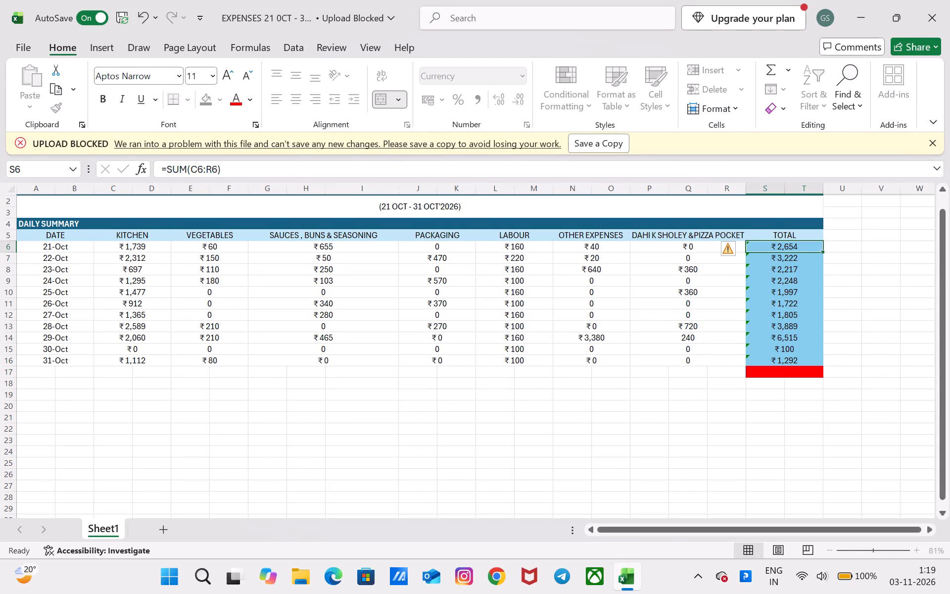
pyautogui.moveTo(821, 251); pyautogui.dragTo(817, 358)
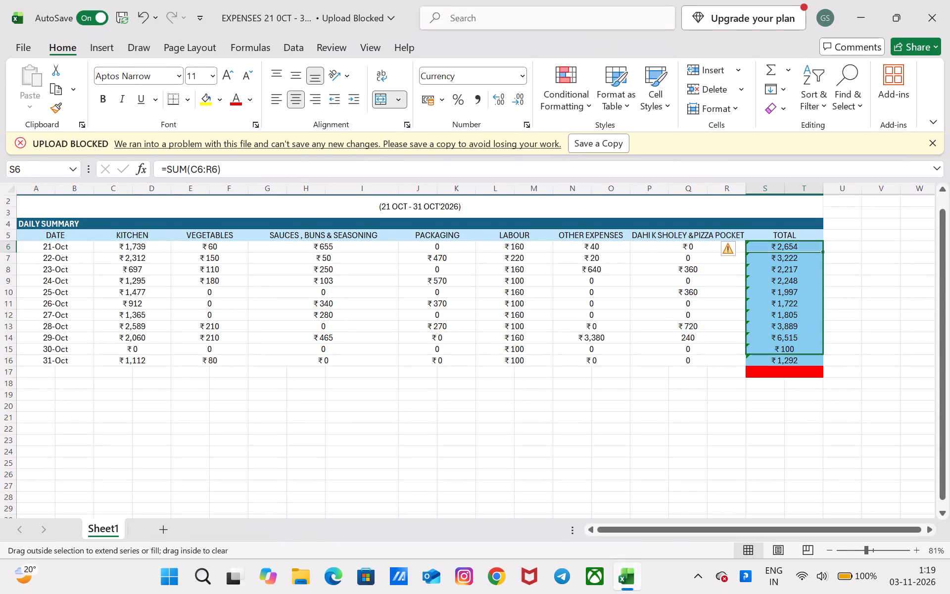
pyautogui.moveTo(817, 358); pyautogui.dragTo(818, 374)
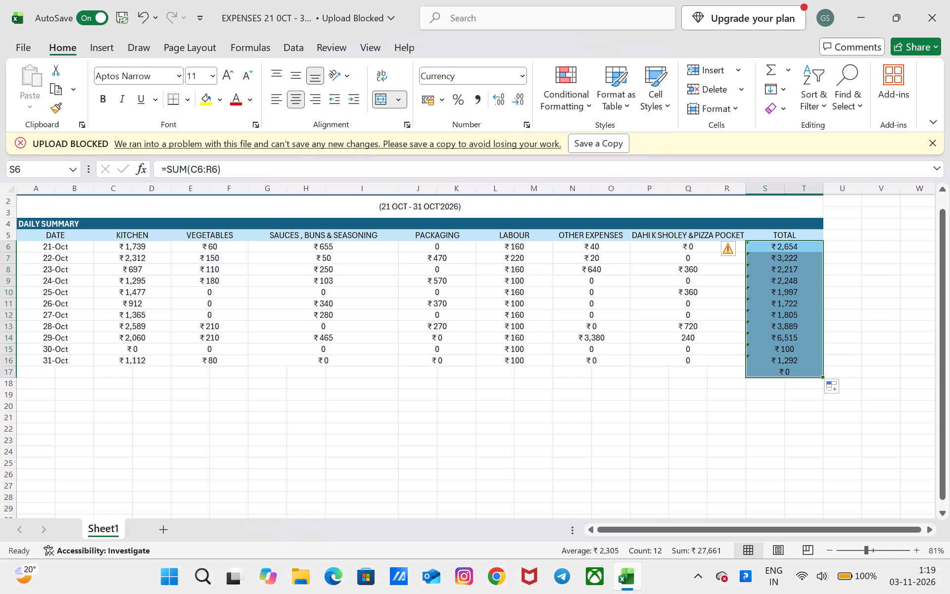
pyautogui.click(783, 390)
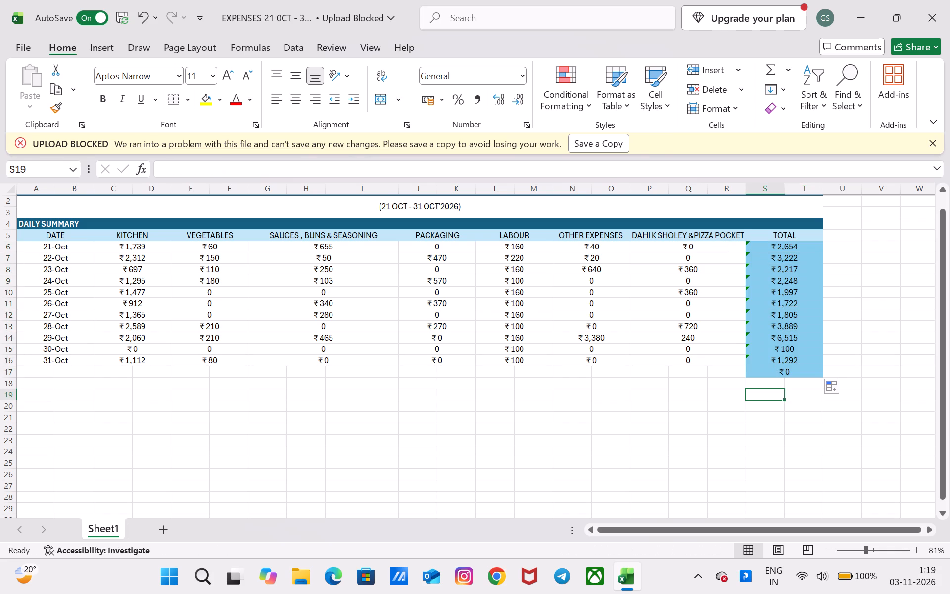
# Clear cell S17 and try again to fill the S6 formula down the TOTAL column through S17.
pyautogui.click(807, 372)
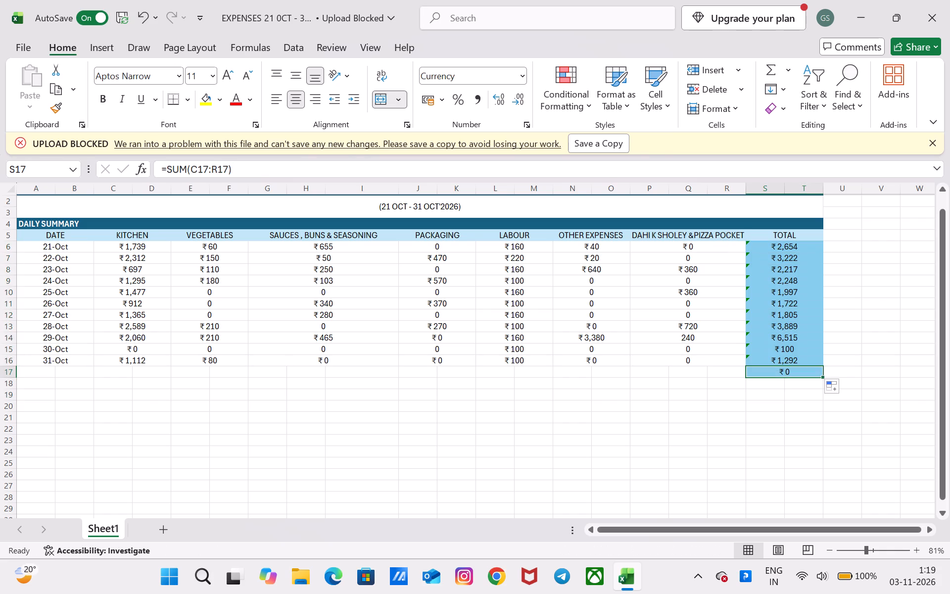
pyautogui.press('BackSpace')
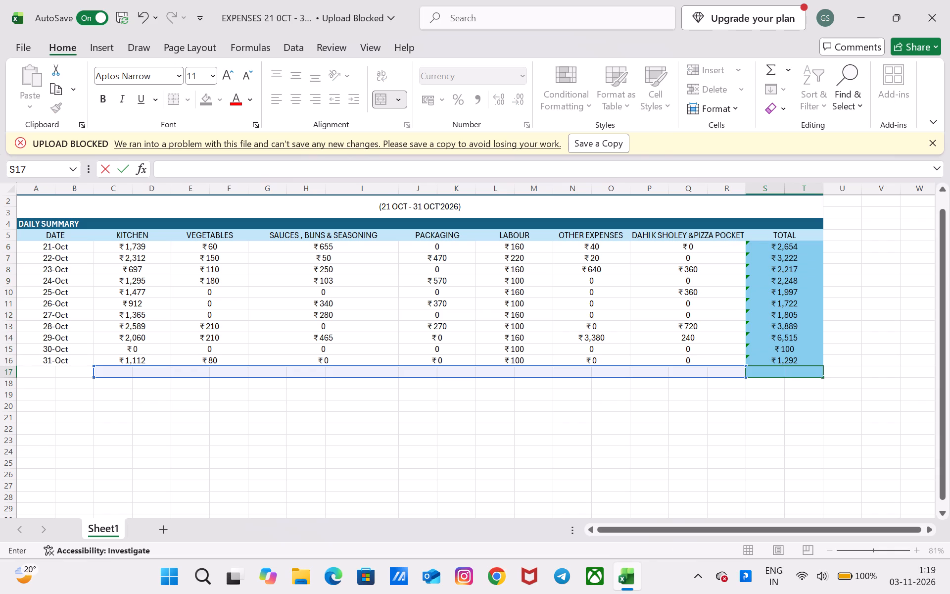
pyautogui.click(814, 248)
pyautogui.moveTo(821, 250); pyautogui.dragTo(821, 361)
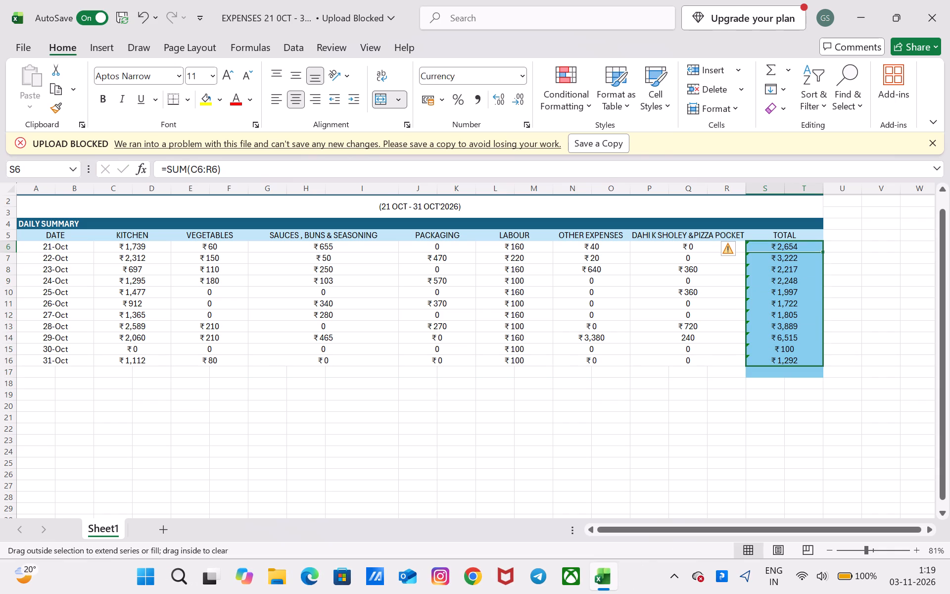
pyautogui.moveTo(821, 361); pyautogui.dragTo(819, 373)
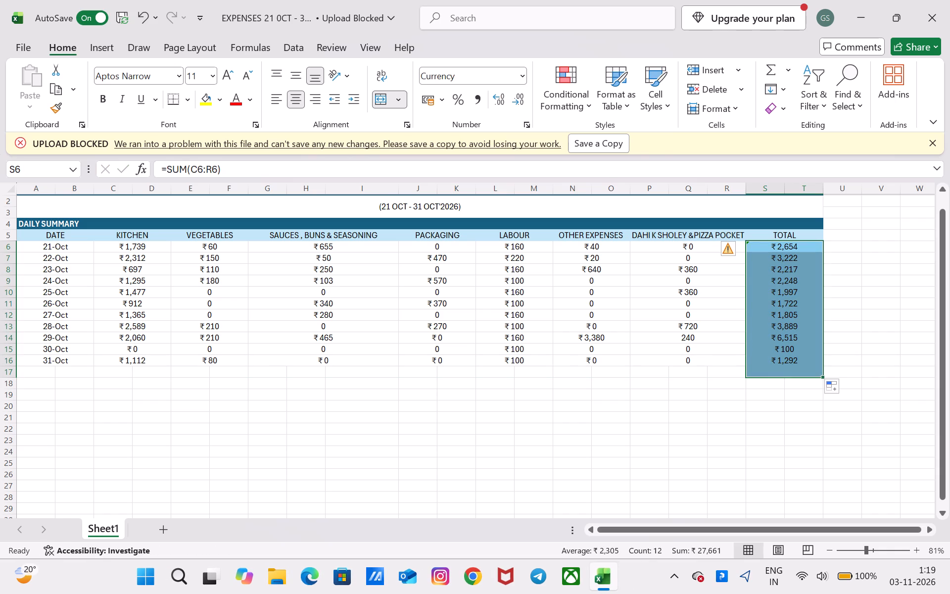
# Replace the contents of S17 with a SUM formula over the TOTAL column, starting its range at S6.
pyautogui.click(789, 374)
pyautogui.press('BackSpace')
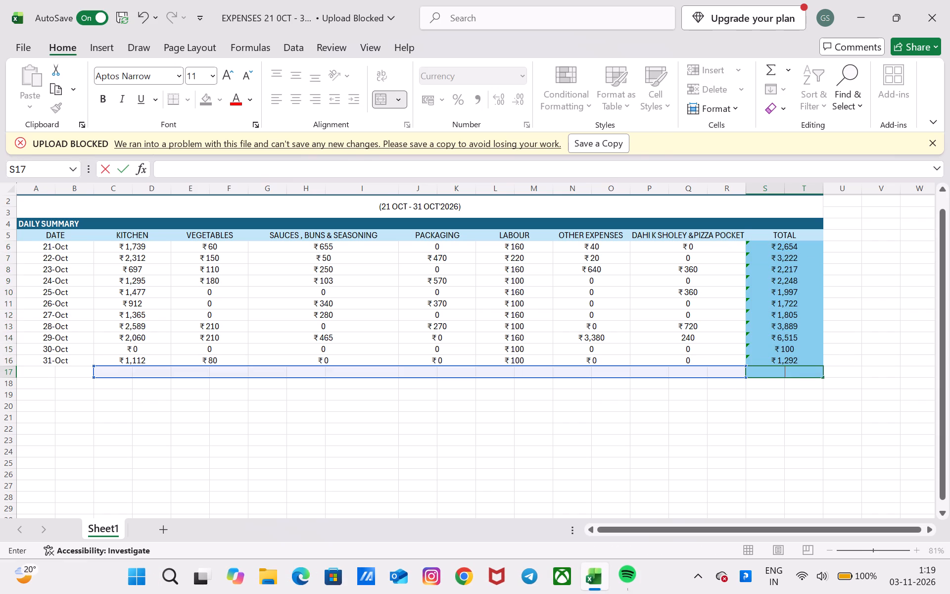
pyautogui.press('=')
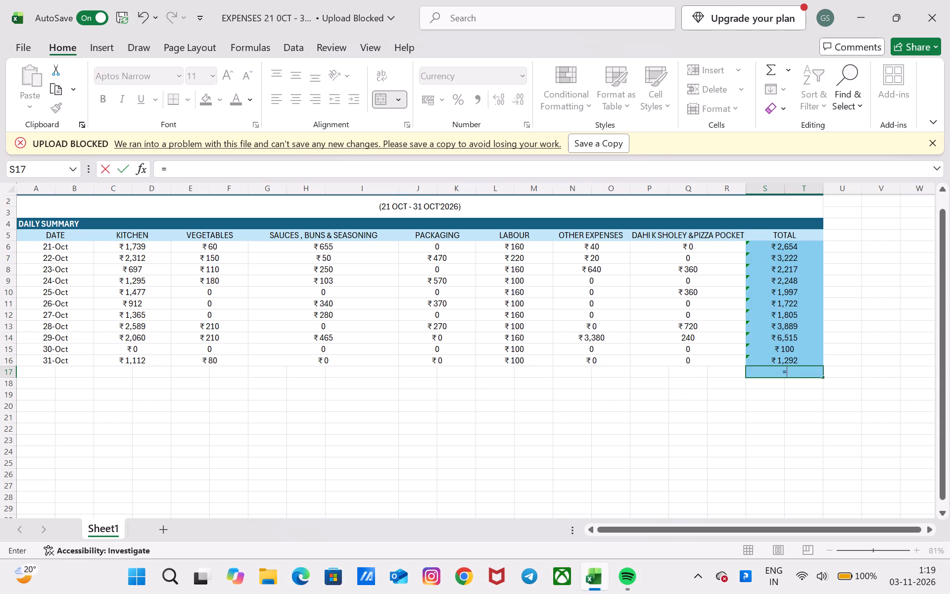
pyautogui.write('sum')
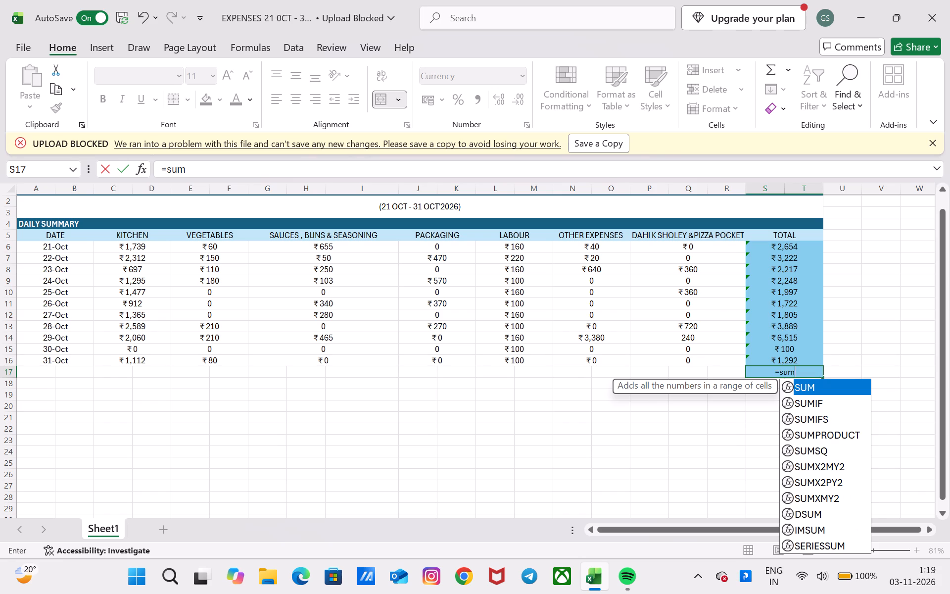
pyautogui.hotkey('shift', '{')
pyautogui.press('BackSpace')
pyautogui.hotkey('shift', '(')
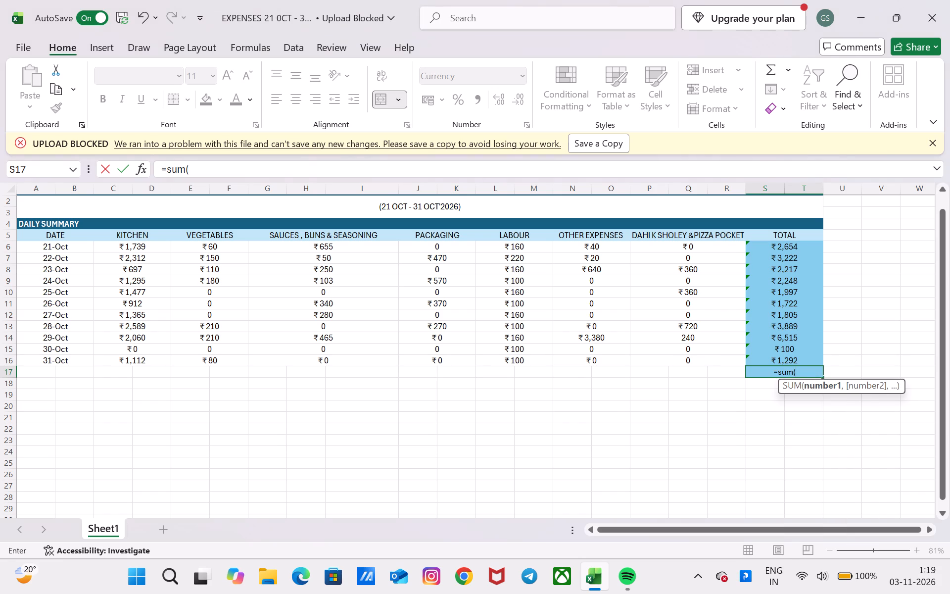
pyautogui.press('s')
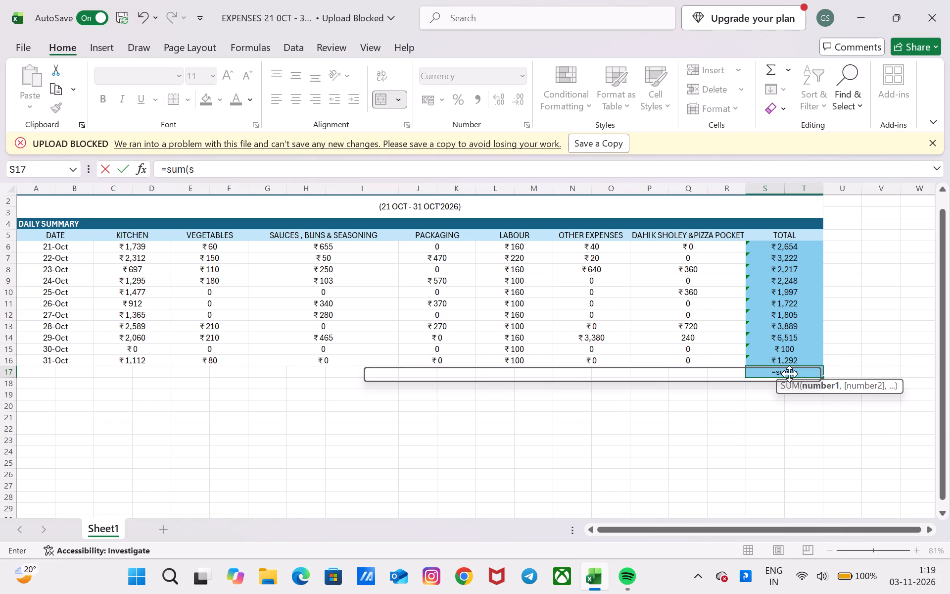
pyautogui.press('6')
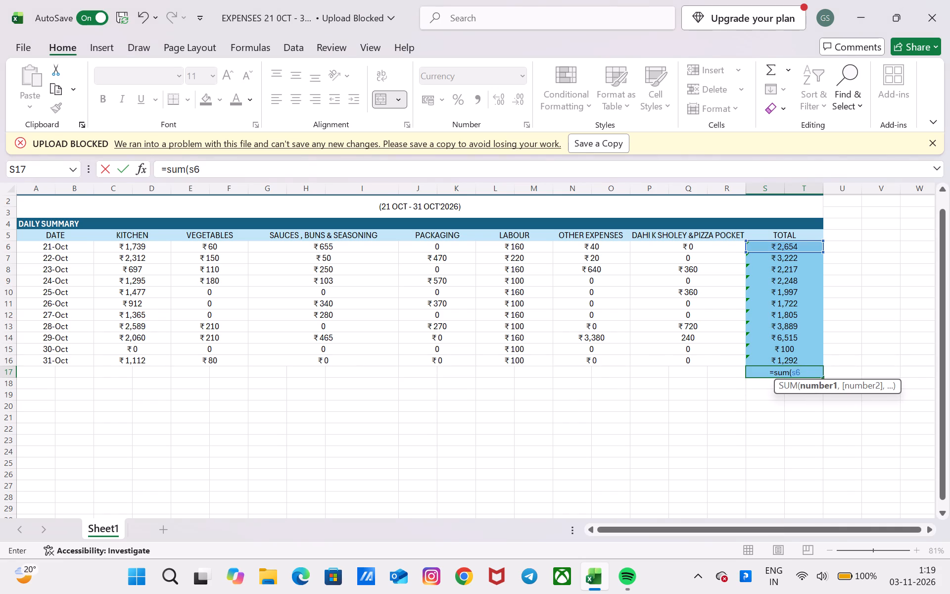
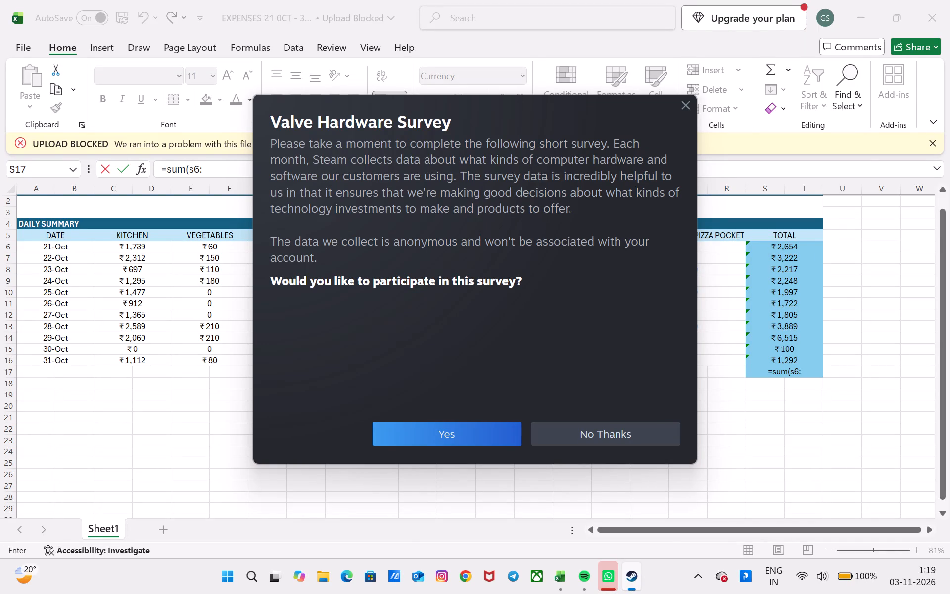
# Dismiss the Valve Hardware Survey pop-up without answering it.
pyautogui.click(678, 101)
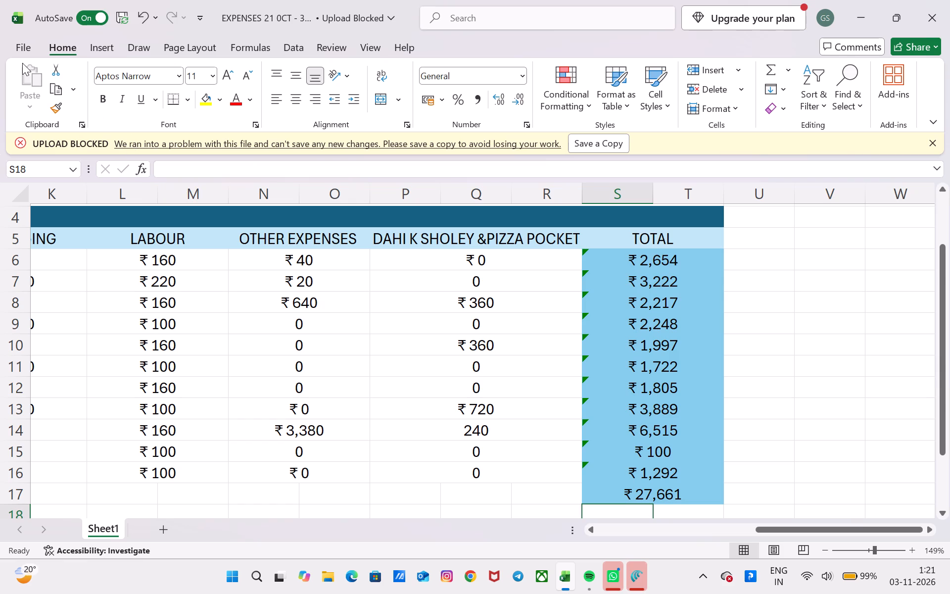
# Fill the grand total cell S17 below the TOTAL column with the standard red colour.
pyautogui.scroll(-1, 469, 234)
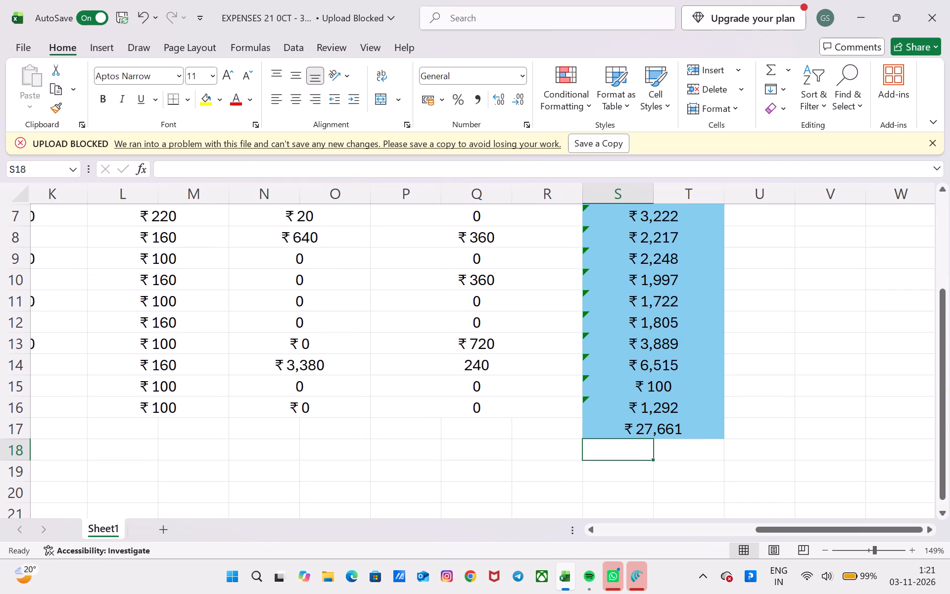
pyautogui.click(615, 432)
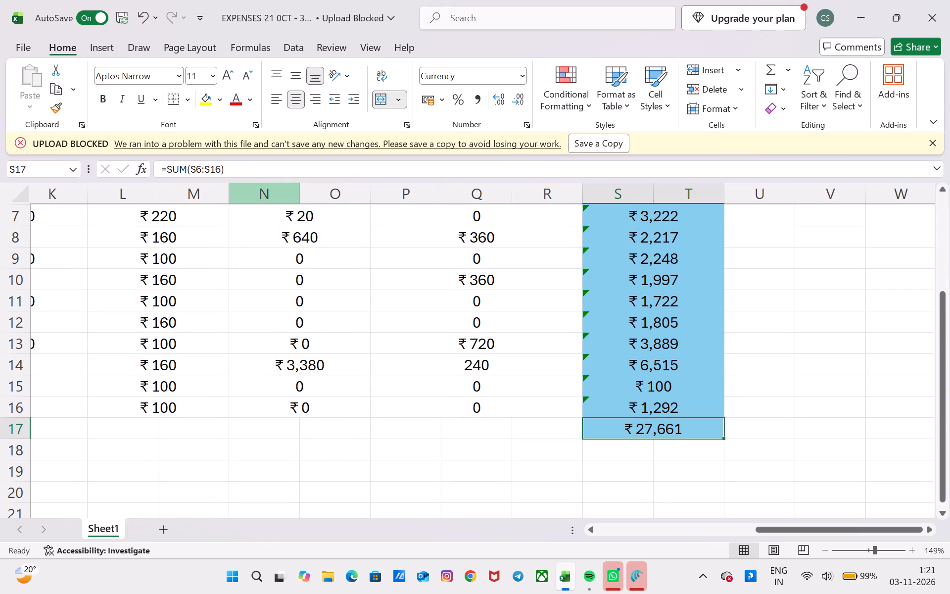
pyautogui.click(220, 100)
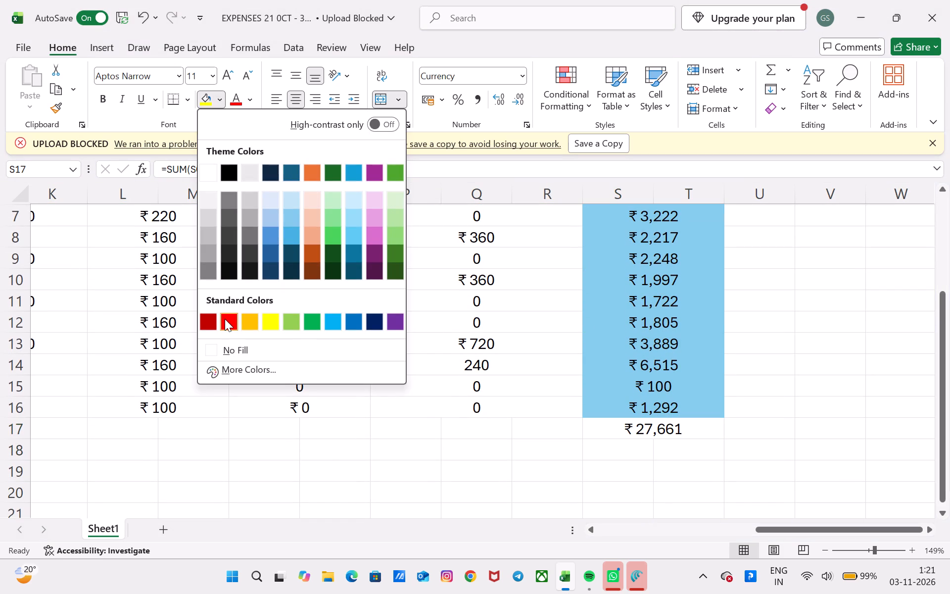
pyautogui.click(225, 319)
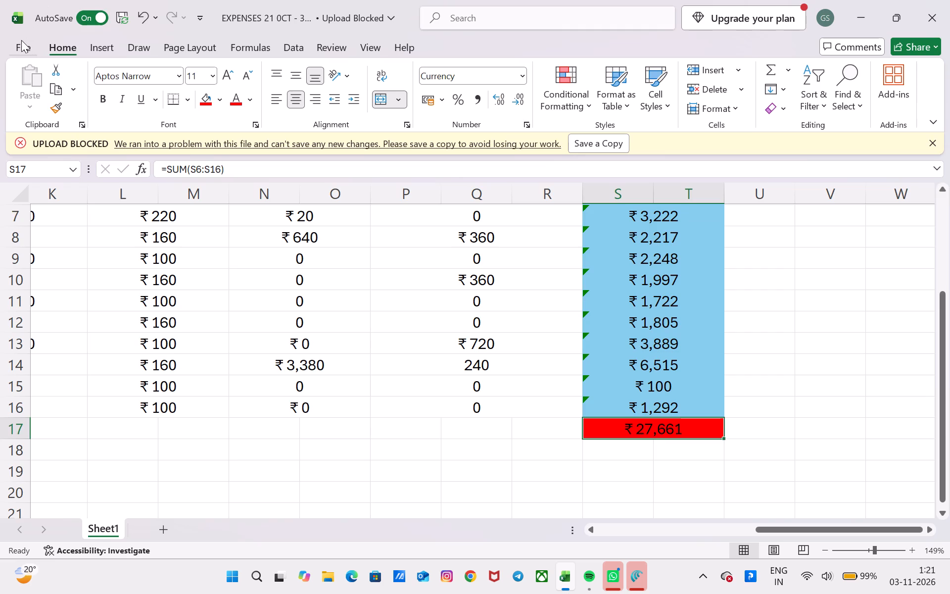
# Open the recent workbook "Sales 21oct-31oct" from the OneDrive Documents folder.
pyautogui.click(21, 40)
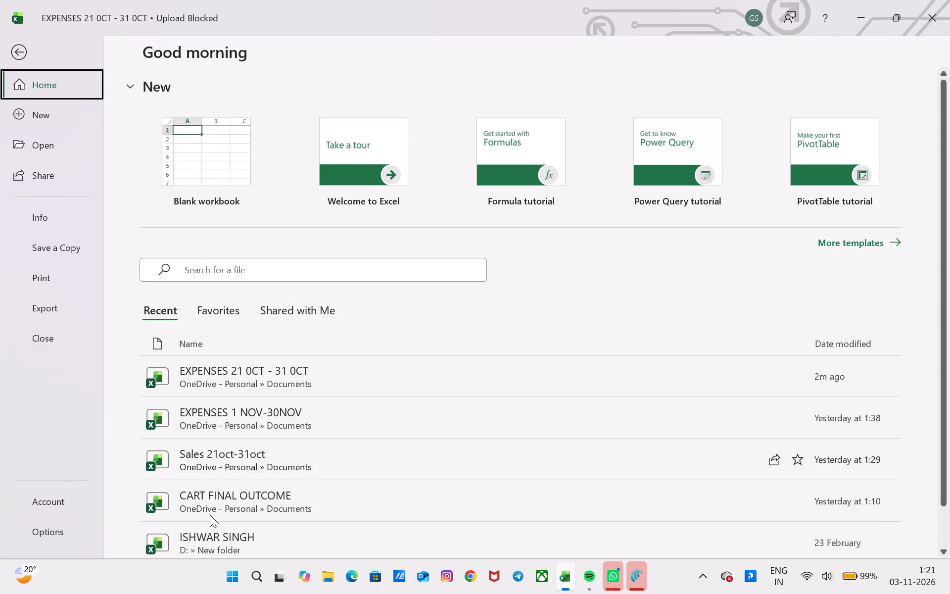
pyautogui.click(247, 461)
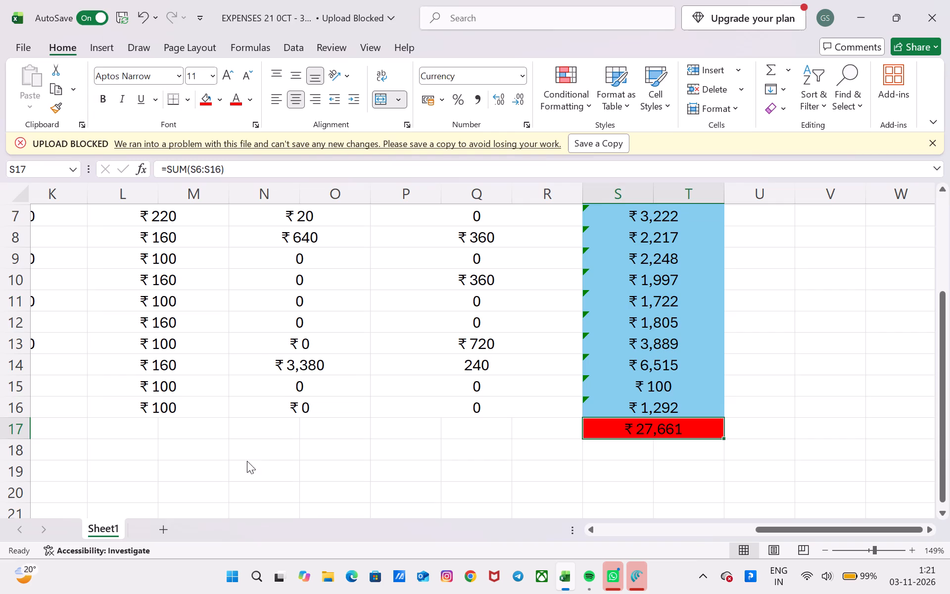
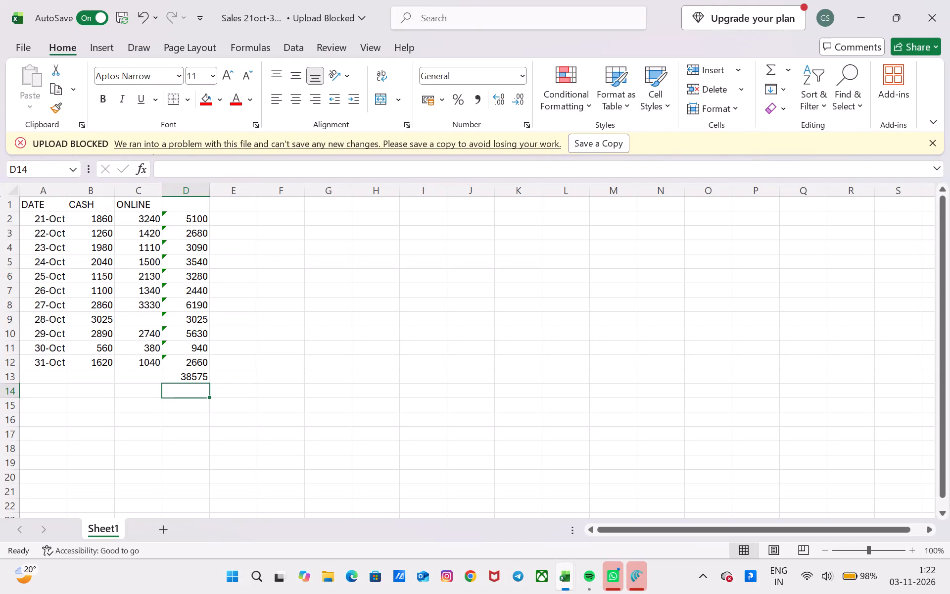
# Set the 31-Oct ONLINE sales value in C12 to 1110.
pyautogui.click(153, 360)
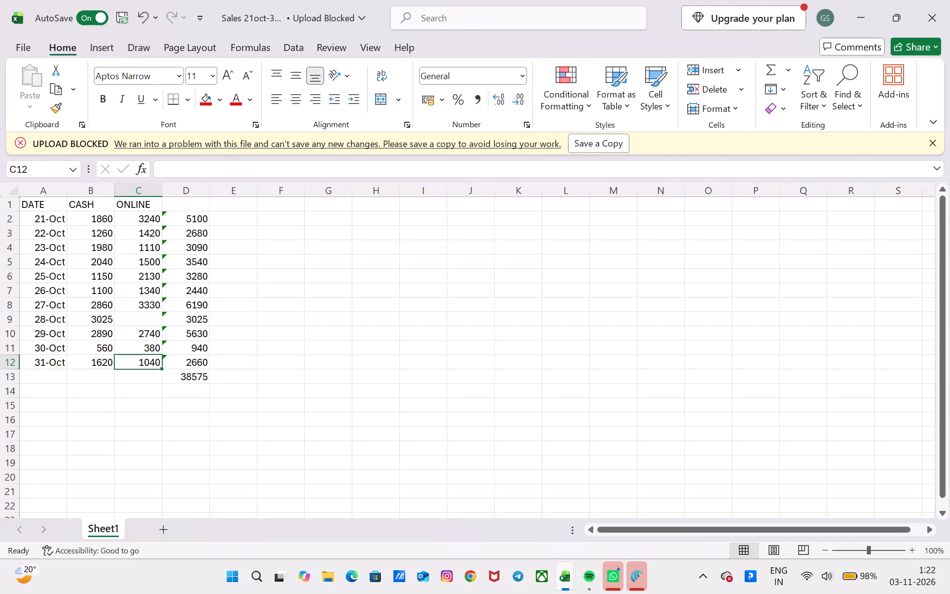
pyautogui.click(213, 175)
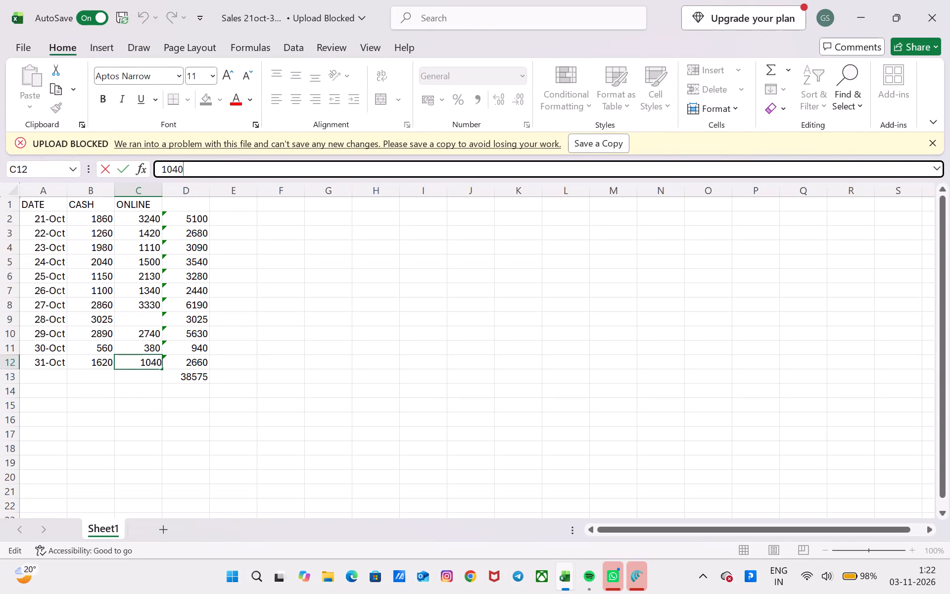
pyautogui.press('BackSpace')
pyautogui.press('BackSpace')
pyautogui.press('BackSpace')
pyautogui.write('11')
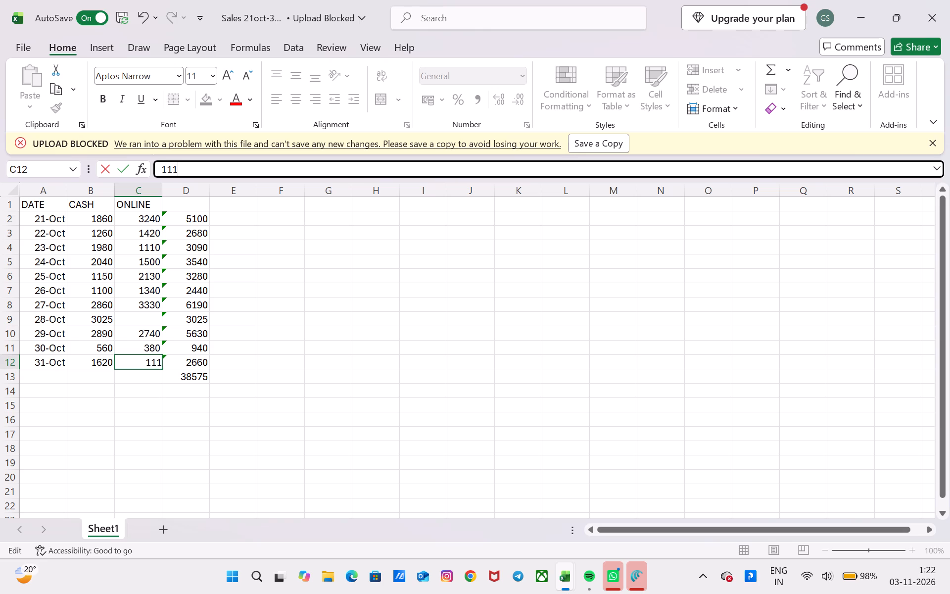
pyautogui.press('0')
pyautogui.press('Return')
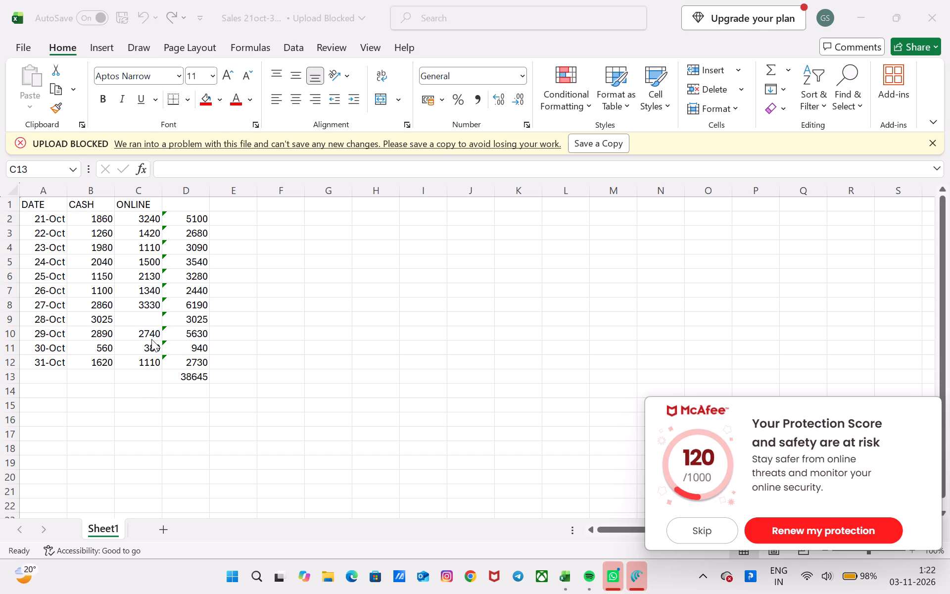
# Enter 3960 as the missing 28-Oct ONLINE sales value in C9.
pyautogui.click(145, 315)
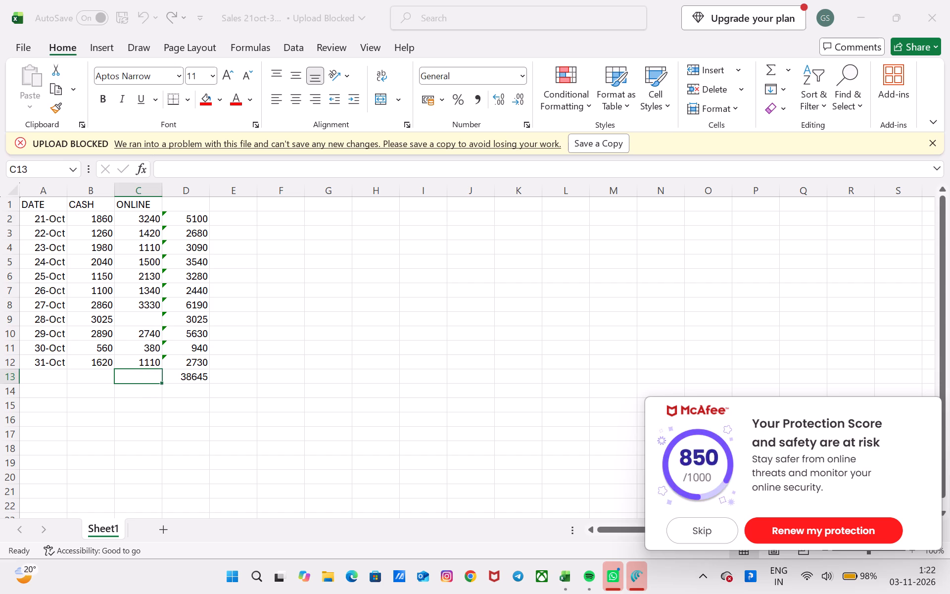
pyautogui.click(145, 315)
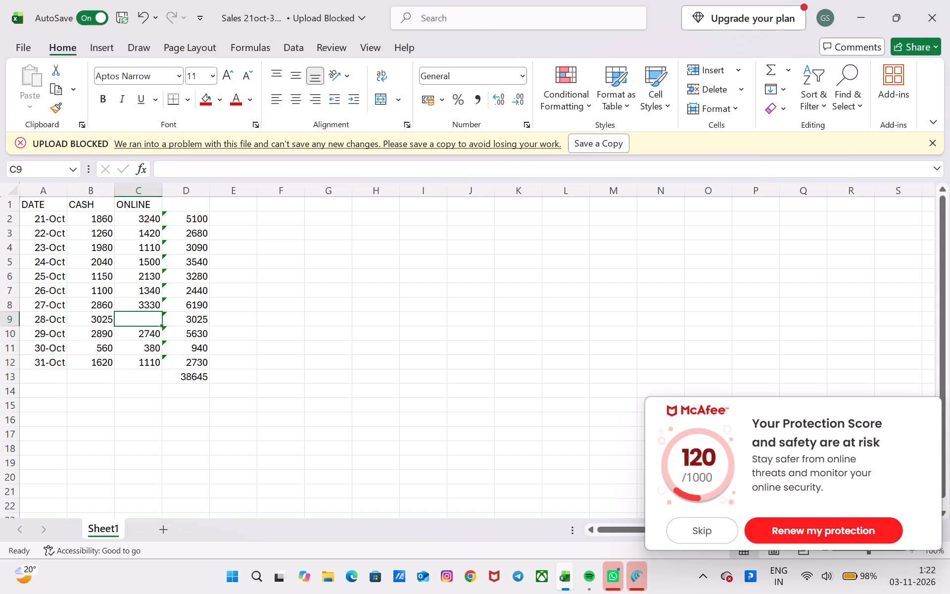
pyautogui.click(187, 176)
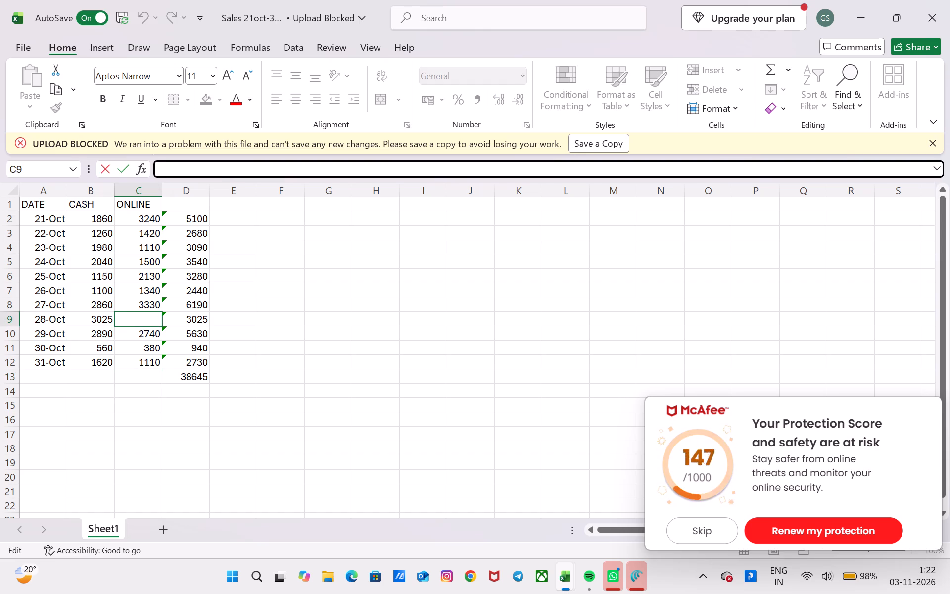
pyautogui.press('3')
pyautogui.write('960')
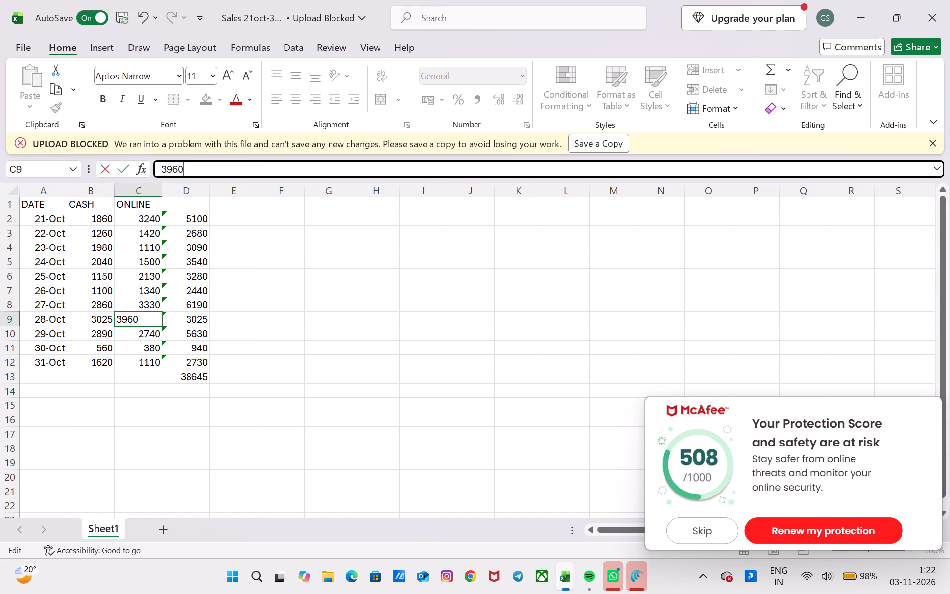
pyautogui.press('Return')
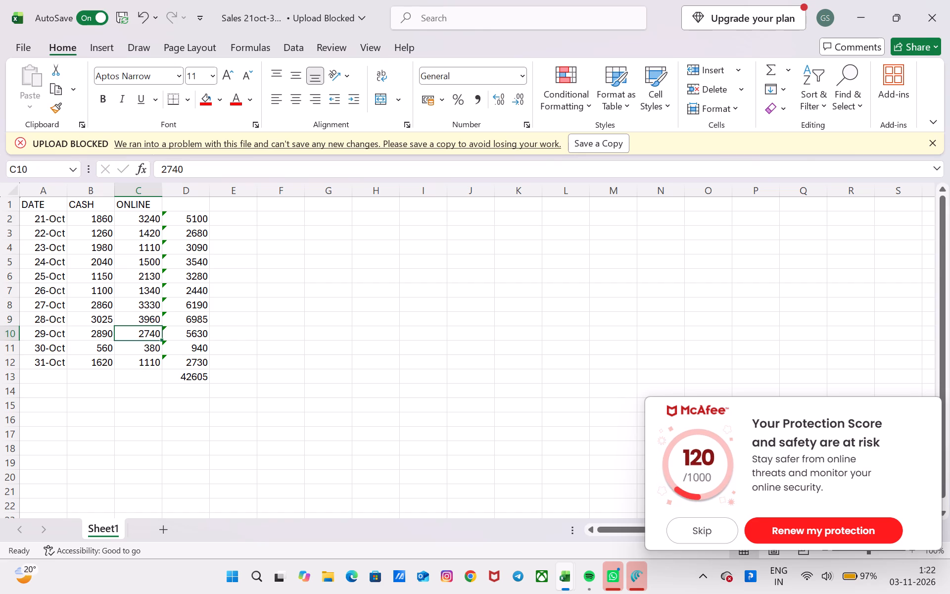
pyautogui.click(172, 381)
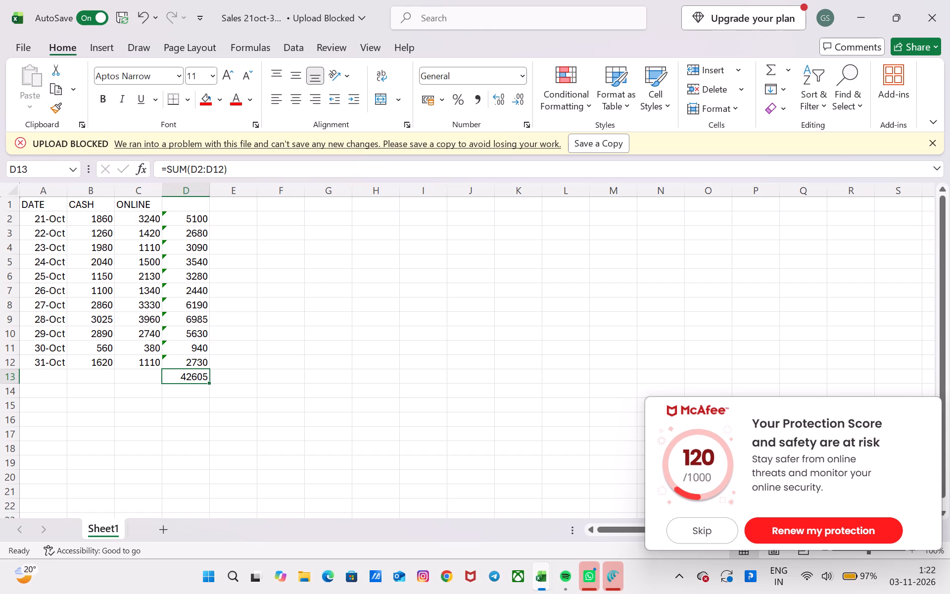
# Move the DATE, CASH and ONLINE columns down three rows so their headers sit in row 4.
pyautogui.moveTo(36, 204); pyautogui.dragTo(35, 314)
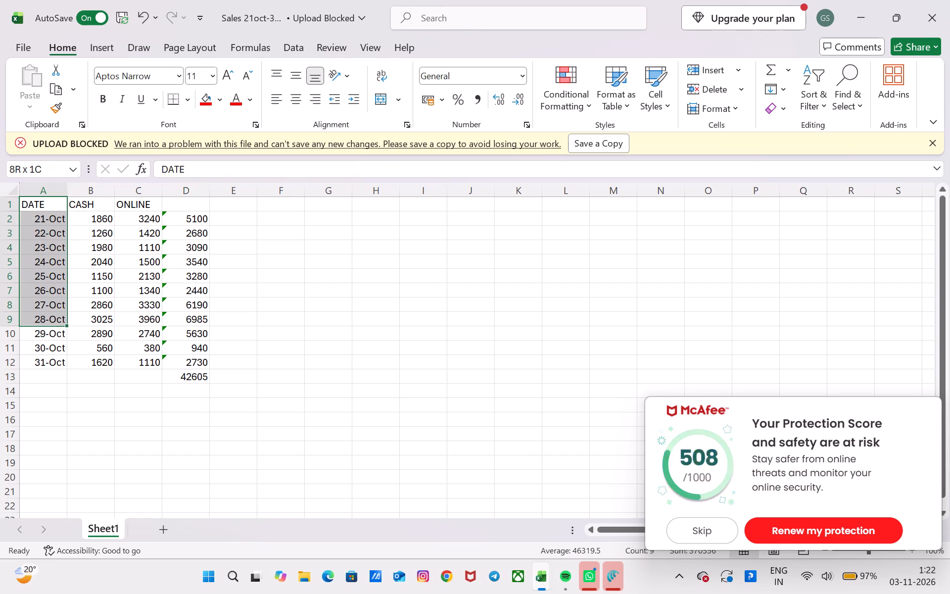
pyautogui.moveTo(35, 314); pyautogui.dragTo(42, 359)
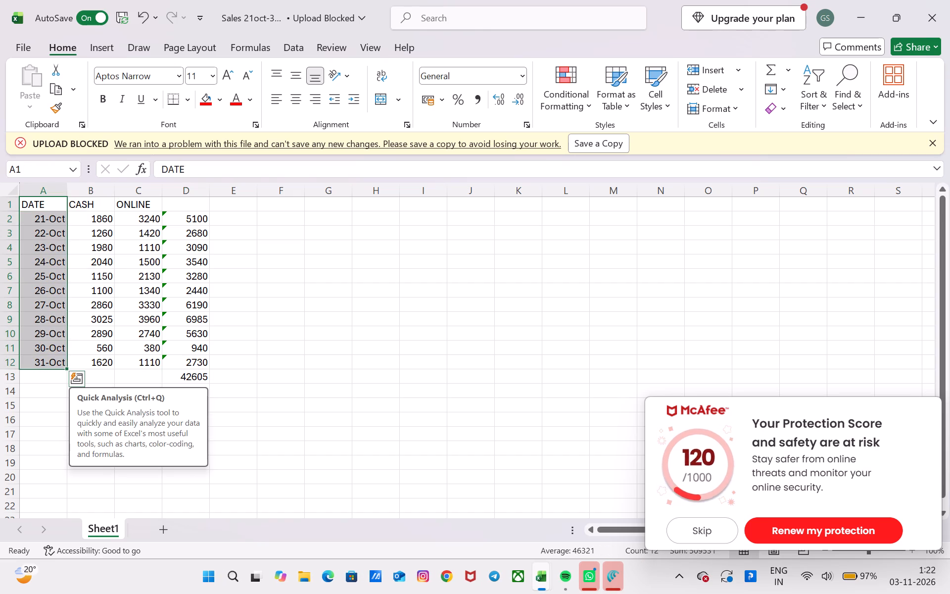
pyautogui.moveTo(66, 345); pyautogui.dragTo(72, 379)
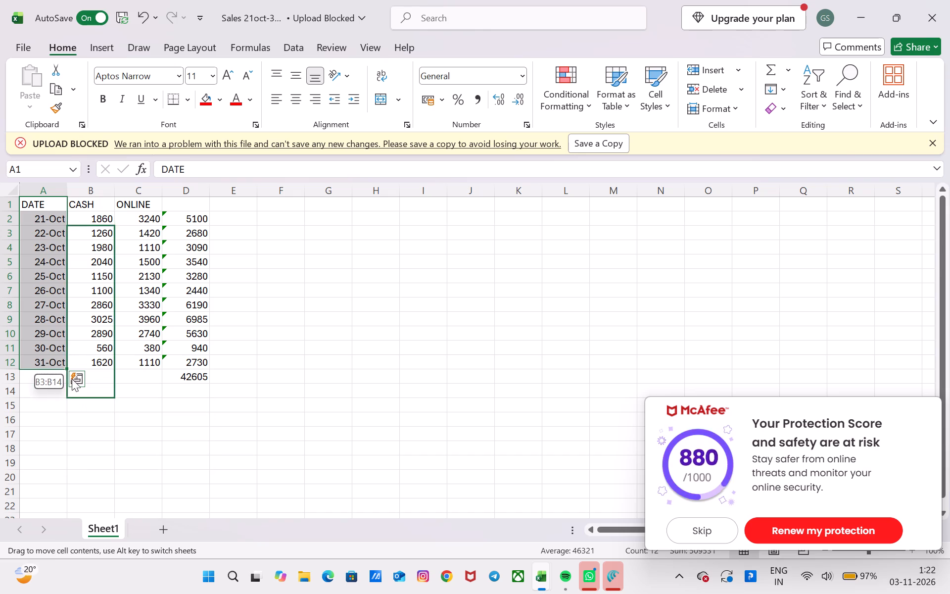
pyautogui.moveTo(72, 379); pyautogui.dragTo(53, 384)
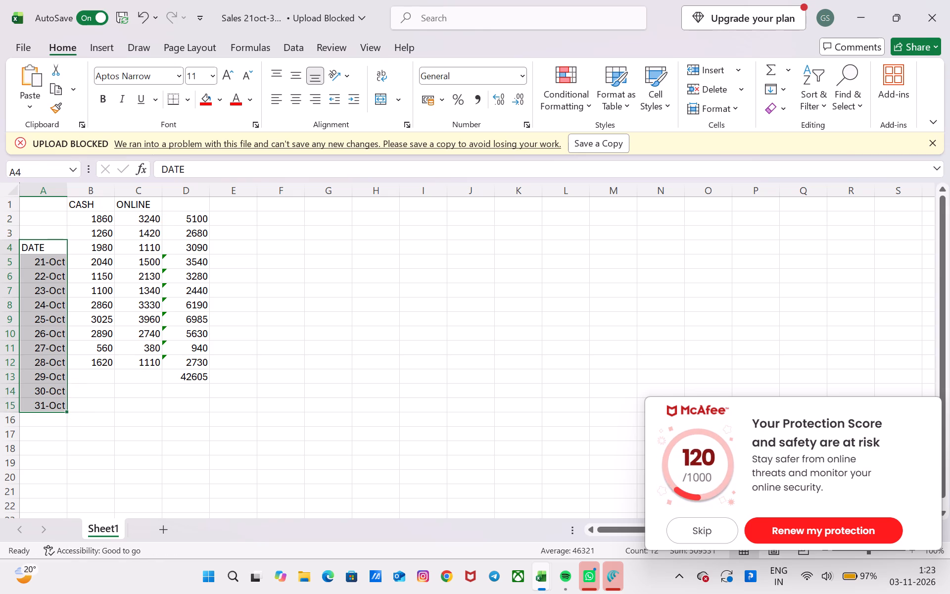
pyautogui.moveTo(83, 206); pyautogui.dragTo(104, 333)
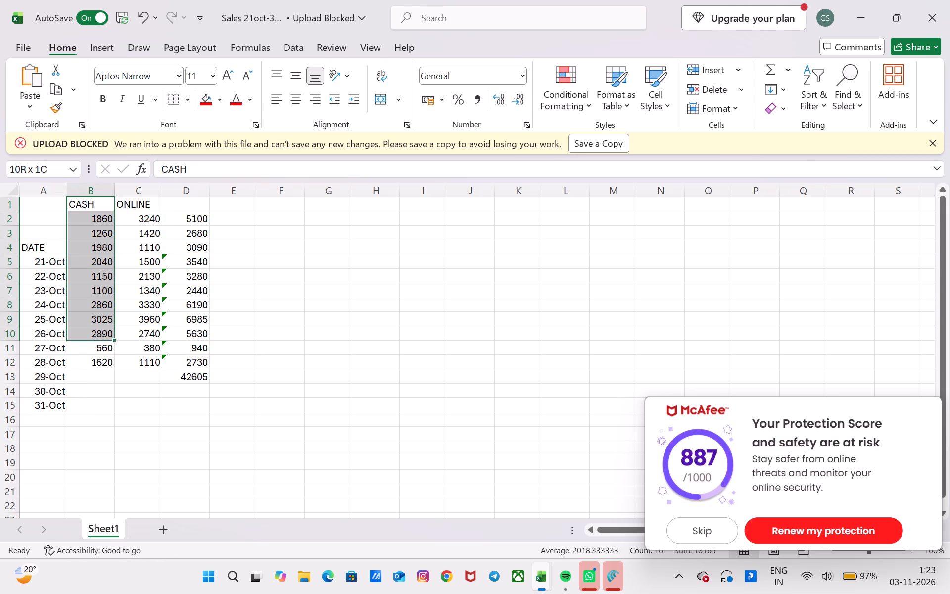
pyautogui.moveTo(104, 333); pyautogui.dragTo(98, 355)
pyautogui.moveTo(116, 297); pyautogui.dragTo(117, 332)
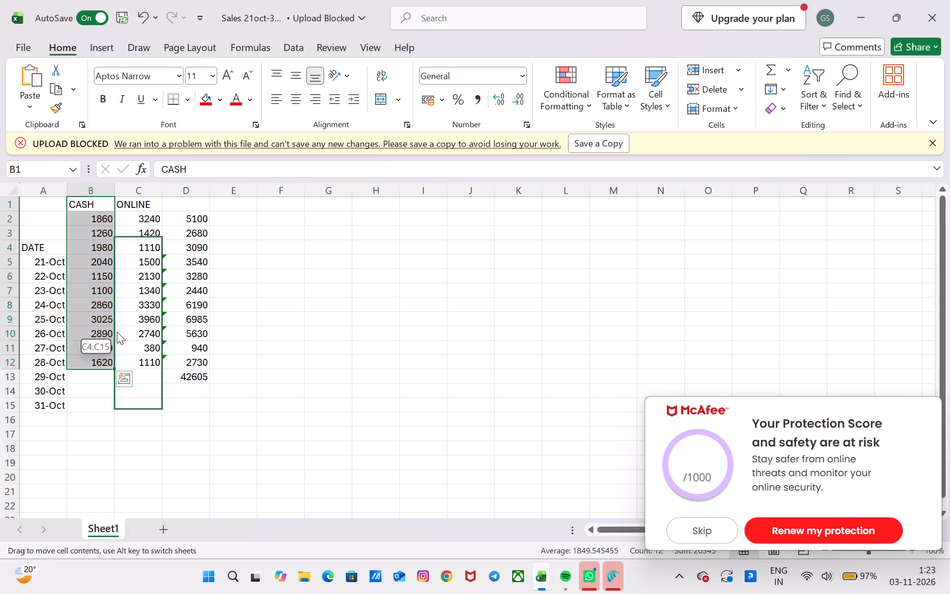
pyautogui.moveTo(117, 332); pyautogui.dragTo(100, 338)
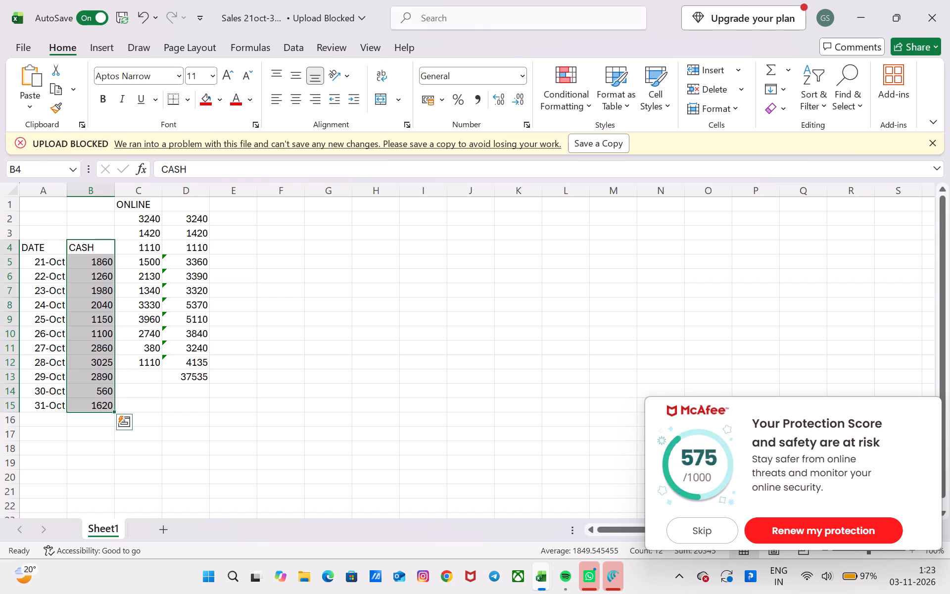
pyautogui.moveTo(141, 205); pyautogui.dragTo(131, 357)
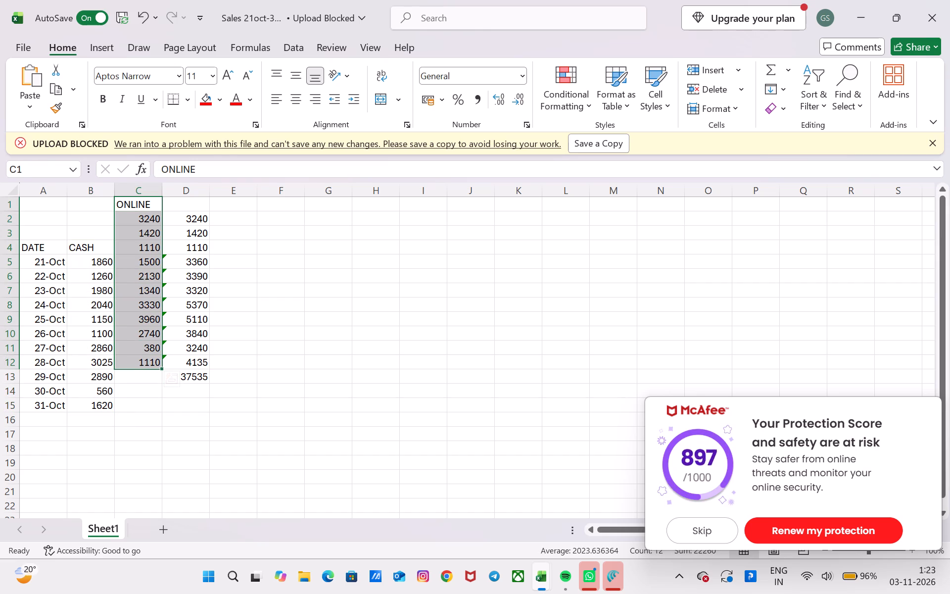
pyautogui.moveTo(161, 249); pyautogui.dragTo(162, 279)
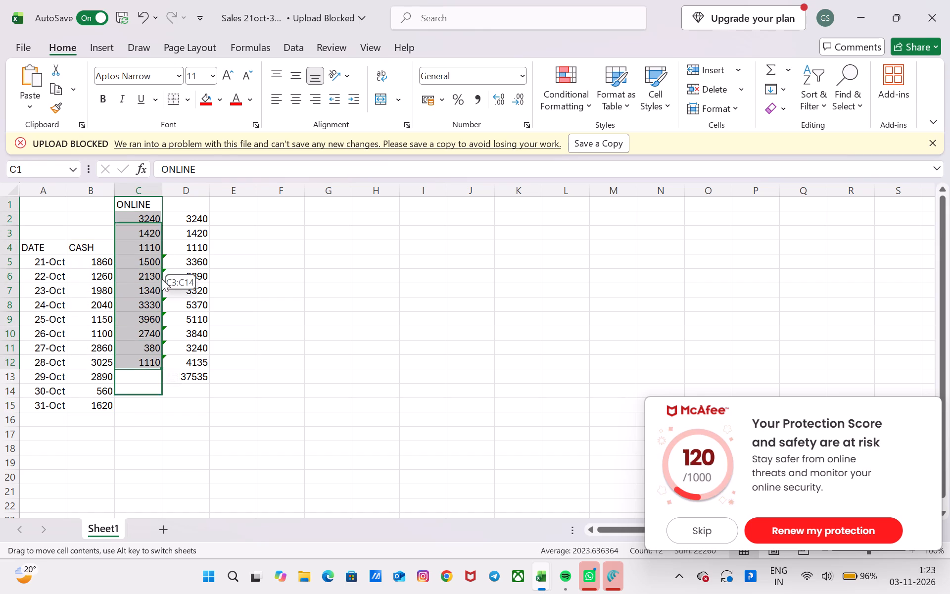
pyautogui.moveTo(162, 279); pyautogui.dragTo(161, 284)
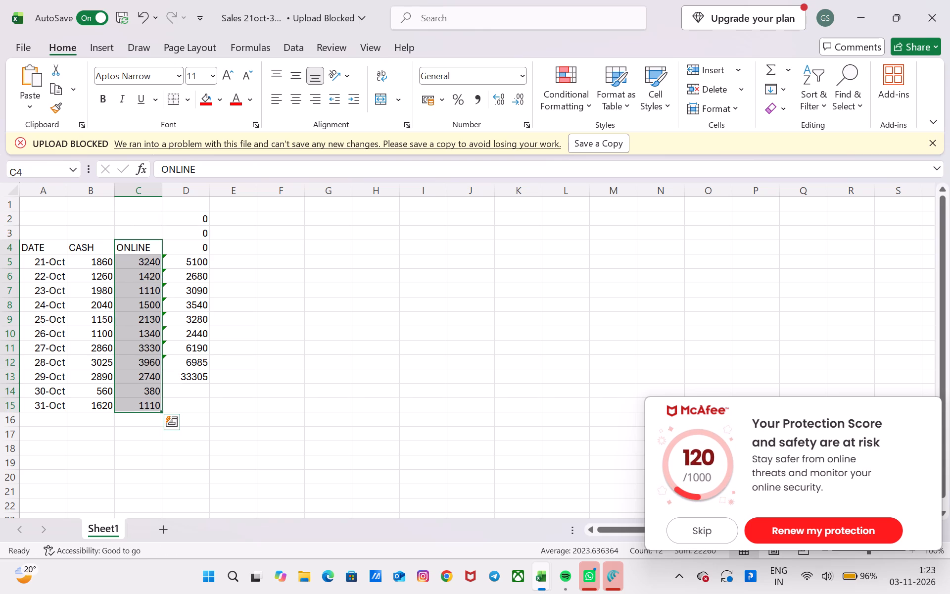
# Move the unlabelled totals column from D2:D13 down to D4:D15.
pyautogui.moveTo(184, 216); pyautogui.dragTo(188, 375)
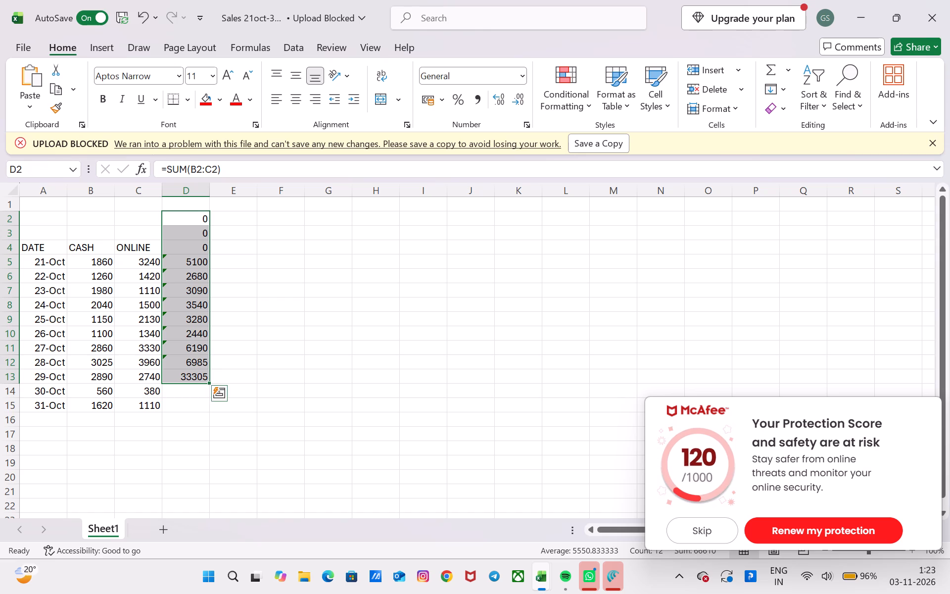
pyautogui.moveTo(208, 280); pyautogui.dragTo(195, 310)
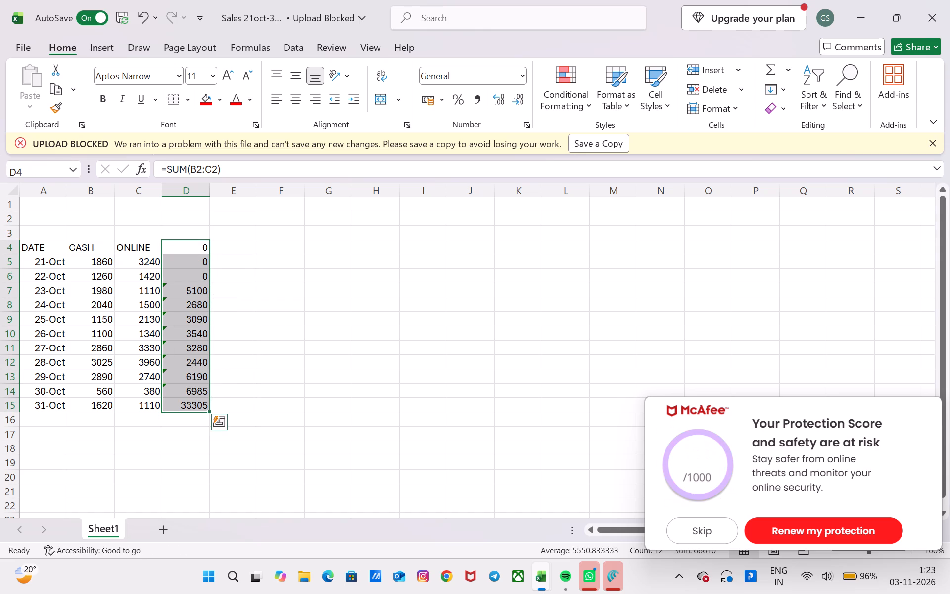
# Clear the misaligned row totals in D4 and D7 through D11.
pyautogui.press('BackSpace')
pyautogui.press('BackSpace')
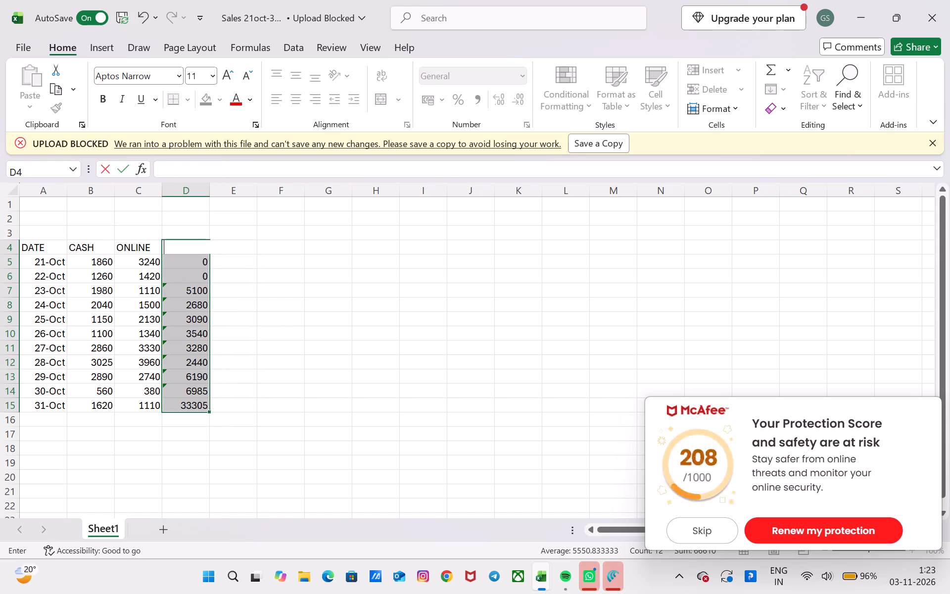
pyautogui.click(191, 266)
pyautogui.press('BackSpace')
pyautogui.click(189, 290)
pyautogui.press('BackSpace')
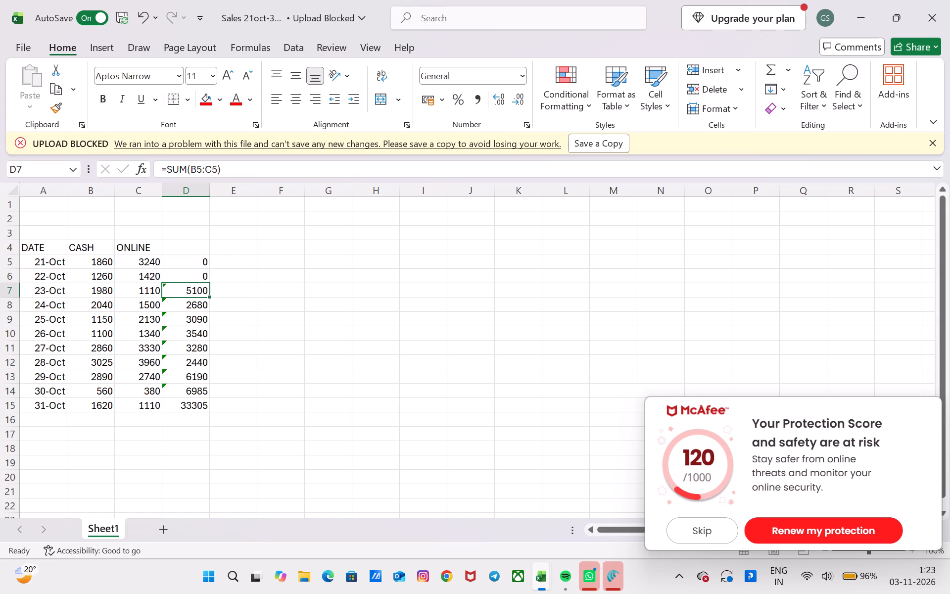
pyautogui.click(185, 309)
pyautogui.press('BackSpace')
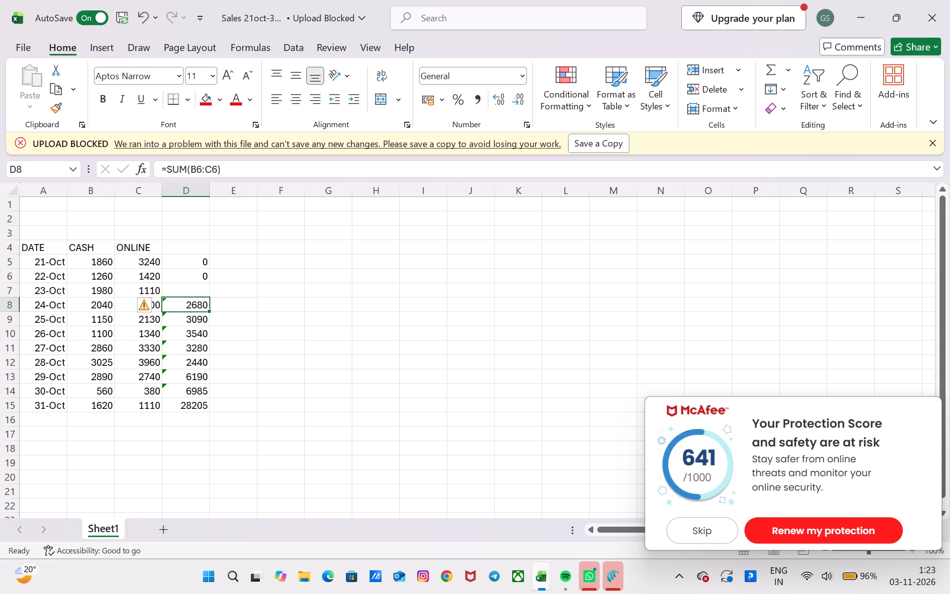
pyautogui.press('BackSpace')
pyautogui.click(184, 320)
pyautogui.press('BackSpace')
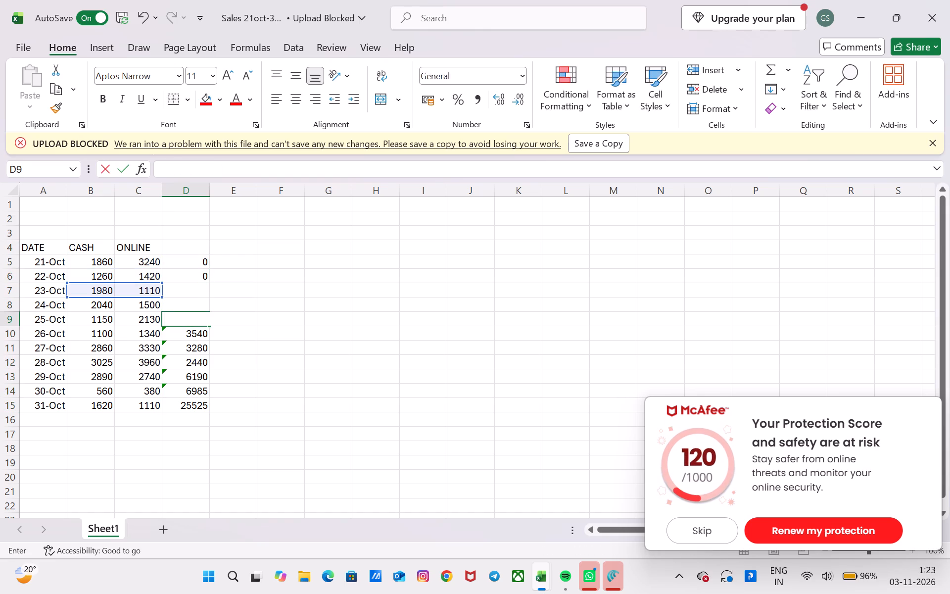
pyautogui.click(177, 341)
pyautogui.press('BackSpace')
pyautogui.press('BackSpace')
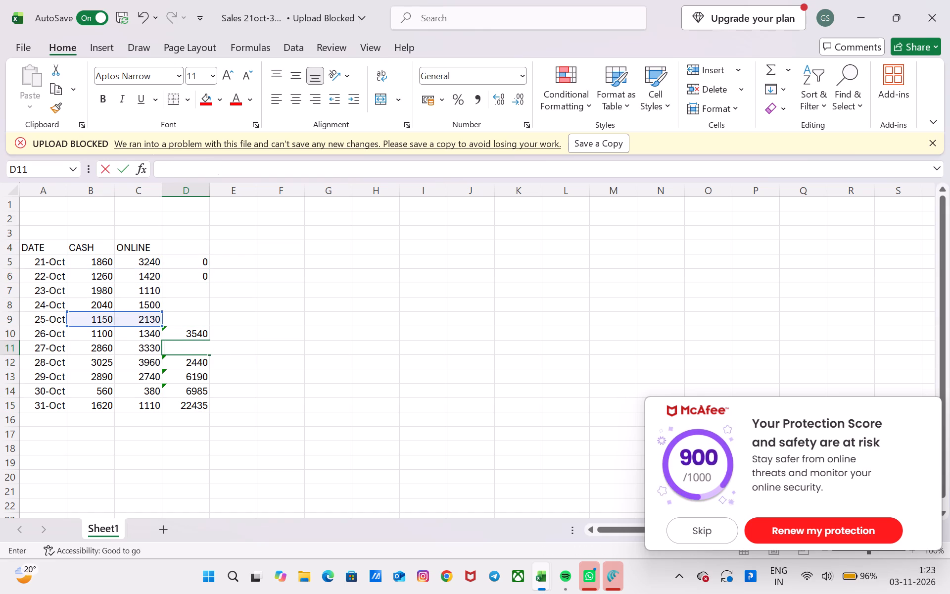
pyautogui.click(186, 335)
pyautogui.press('BackSpace')
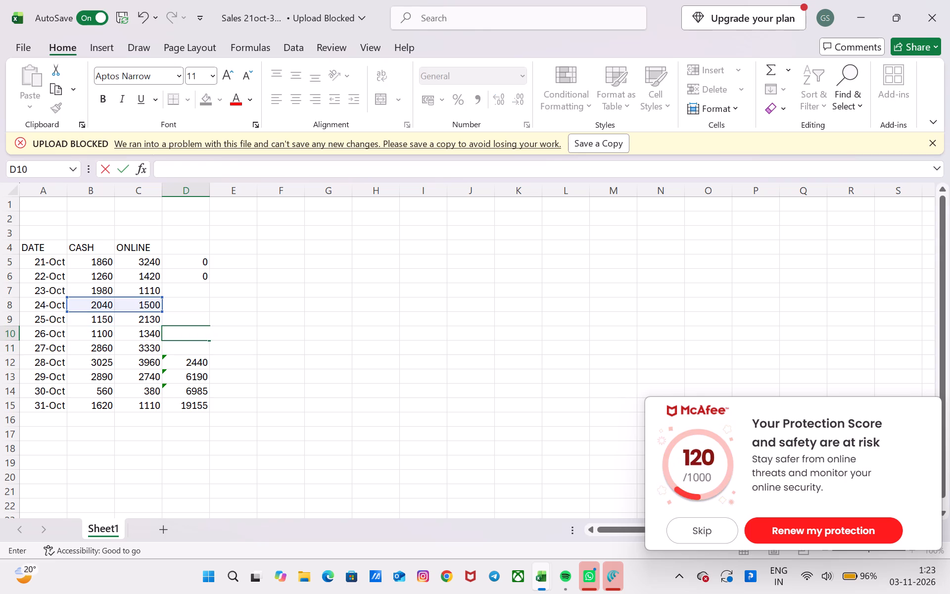
# Clear the remaining row totals in D12 through D14 and the grand total formula in D15.
pyautogui.click(186, 363)
pyautogui.press('BackSpace')
pyautogui.press('BackSpace')
pyautogui.click(179, 380)
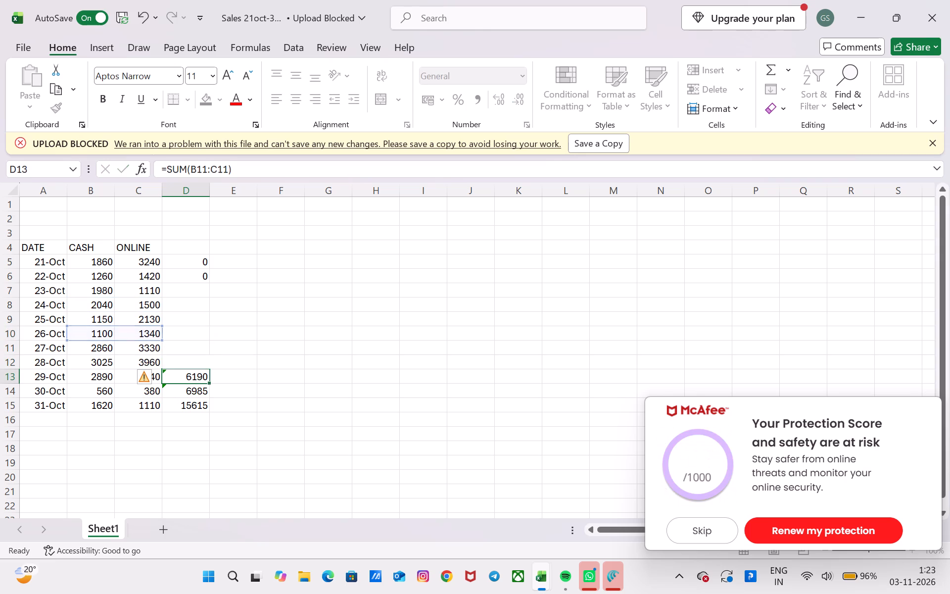
pyautogui.press('BackSpace')
pyautogui.press('BackSpace')
pyautogui.click(179, 392)
pyautogui.press('BackSpace')
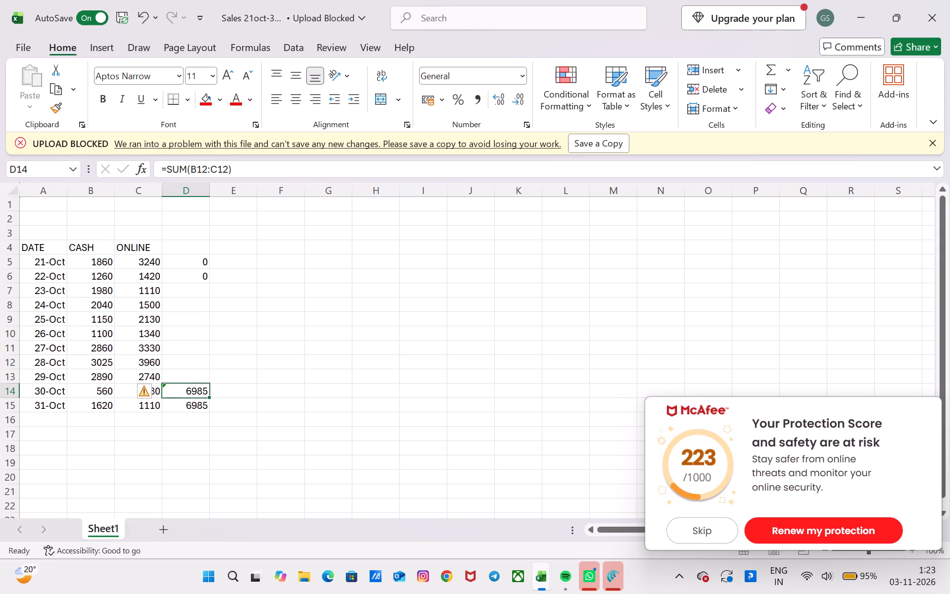
pyautogui.press('BackSpace')
pyautogui.click(176, 404)
pyautogui.press('BackSpace')
pyautogui.press('BackSpace')
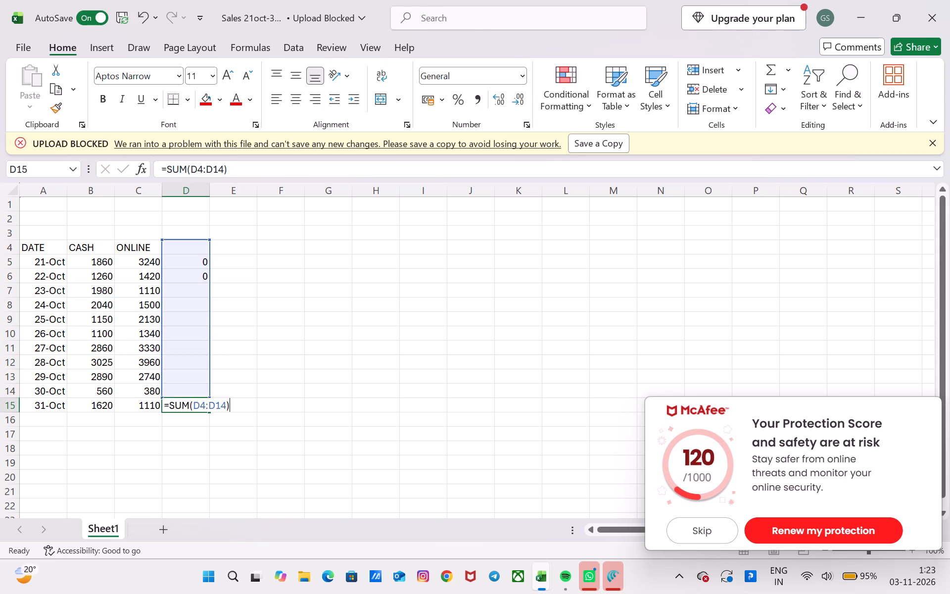
pyautogui.press('BackSpace')
pyautogui.press('BackSpace')
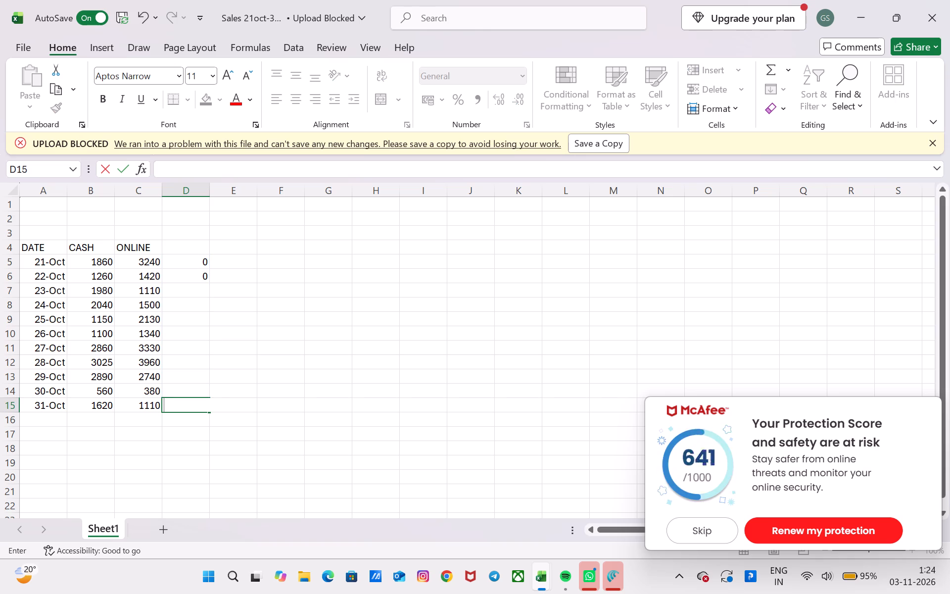
# Clear the two leftover zero totals in D5 and D6.
pyautogui.click(188, 257)
pyautogui.press('BackSpace')
pyautogui.press('BackSpace')
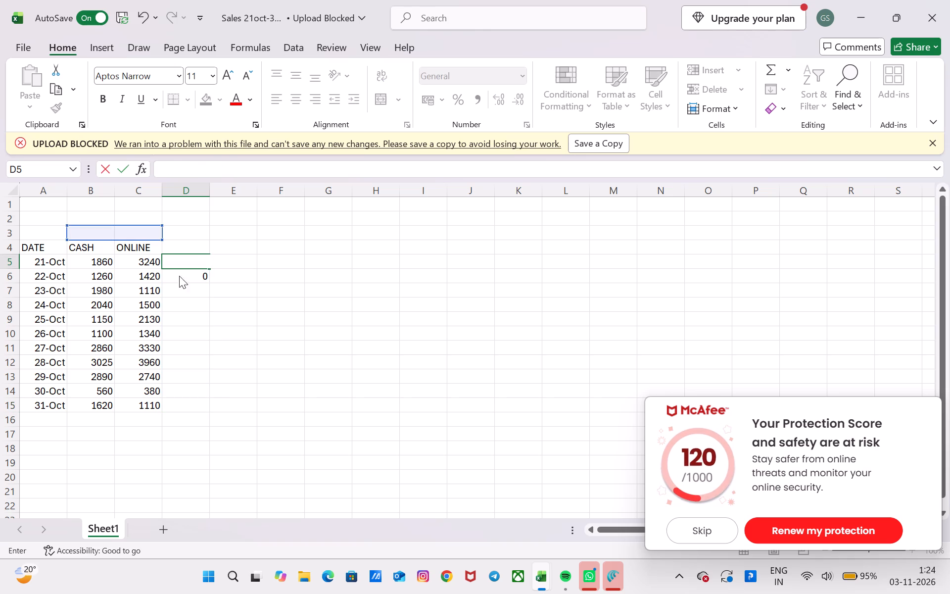
pyautogui.click(179, 276)
pyautogui.press('BackSpace')
pyautogui.press('BackSpace')
pyautogui.click(179, 276)
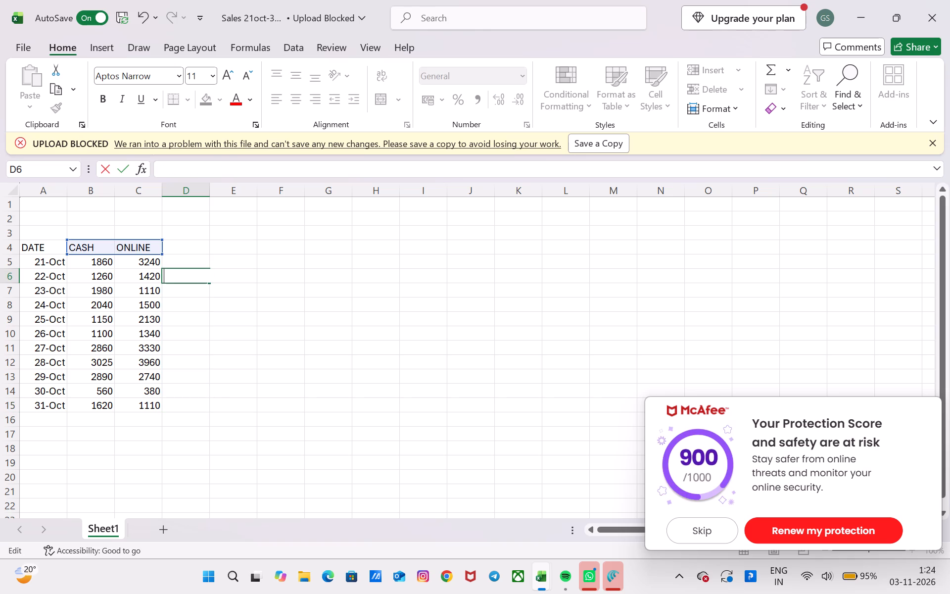
# Enter the header TOTAL in D4, beside the ONLINE header.
pyautogui.click(184, 248)
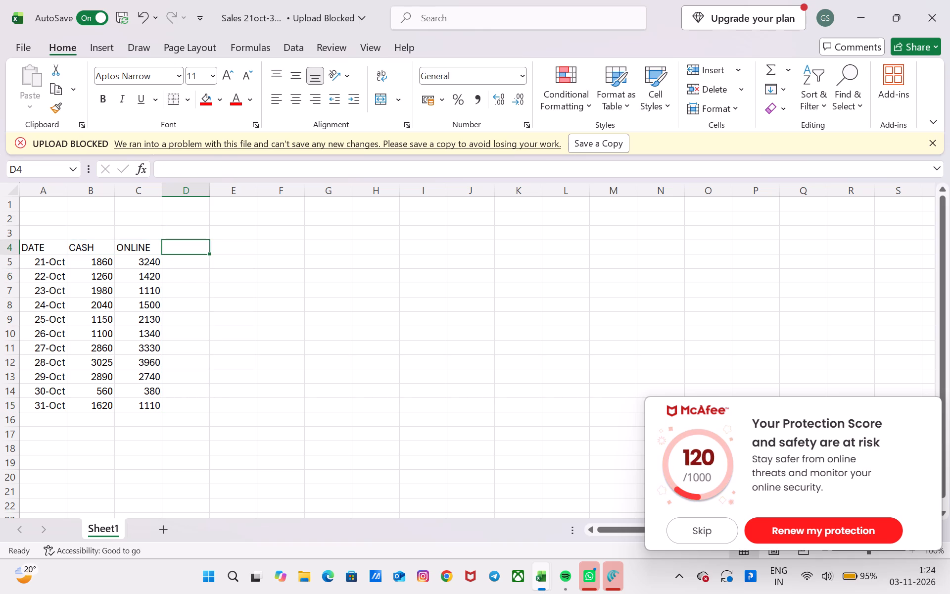
pyautogui.press('t')
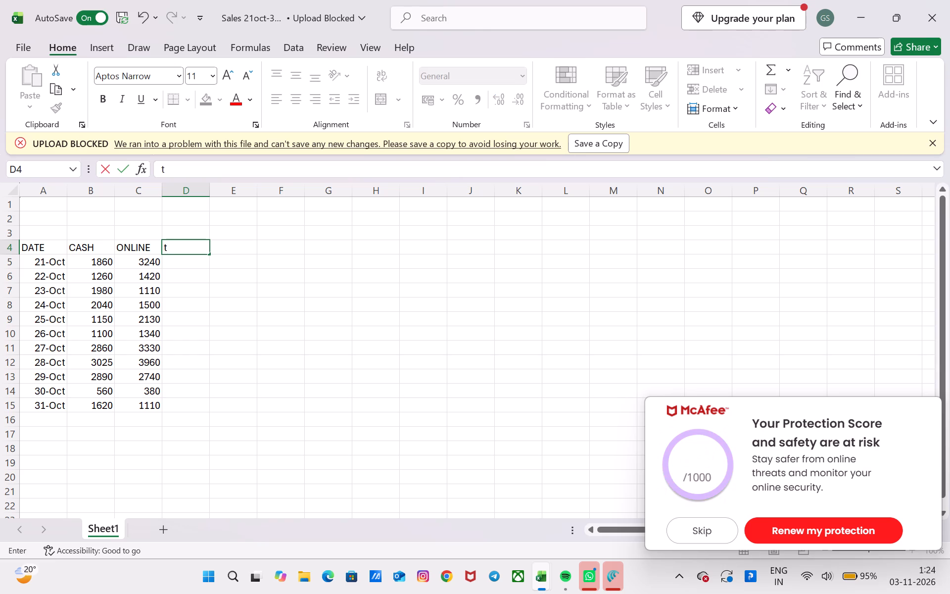
pyautogui.write('TY')
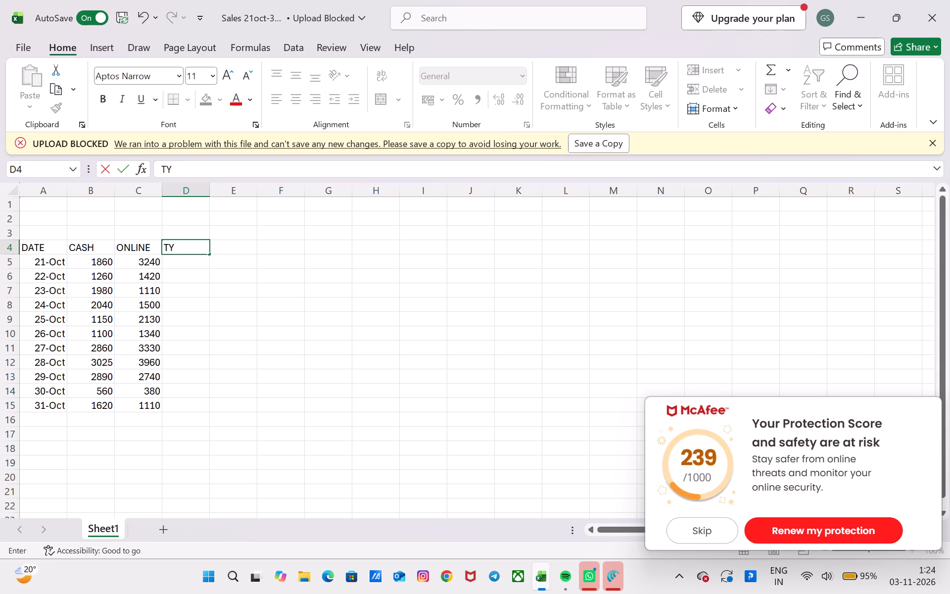
pyautogui.press('BackSpace')
pyautogui.write('OTAL')
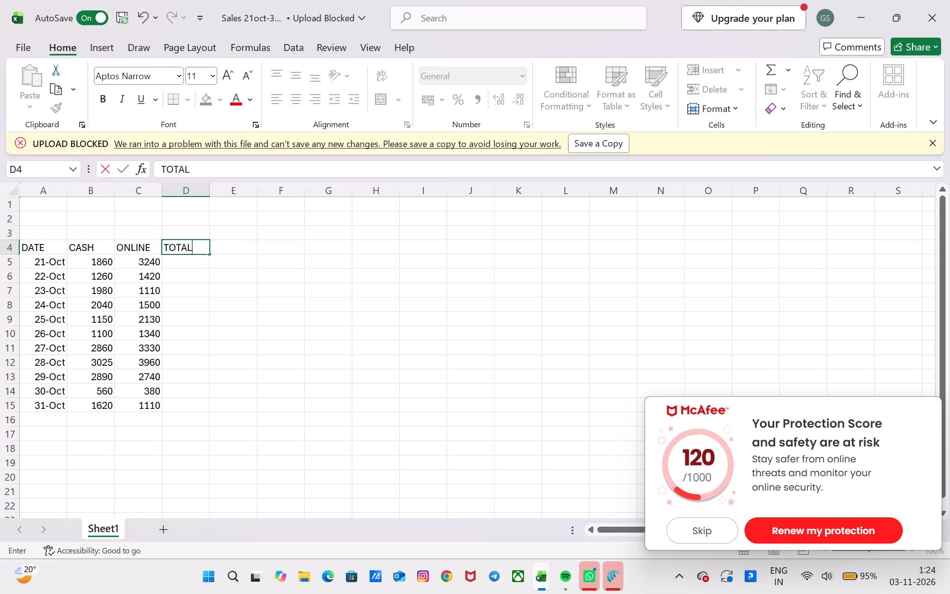
pyautogui.press('Return')
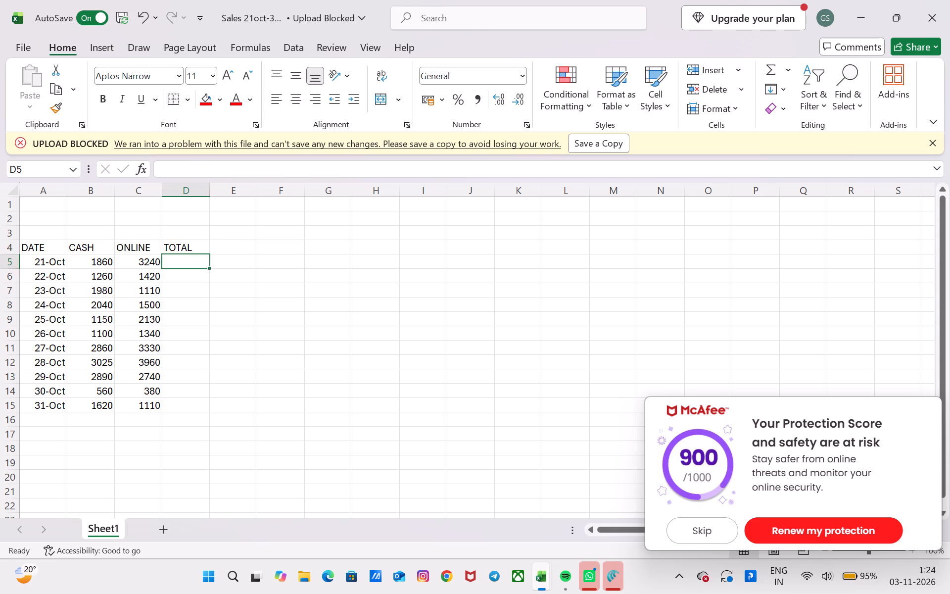
# Widen columns D, C, B and A moderately, making the TOTAL column the widest and DATE the narrowest.
pyautogui.click(200, 247)
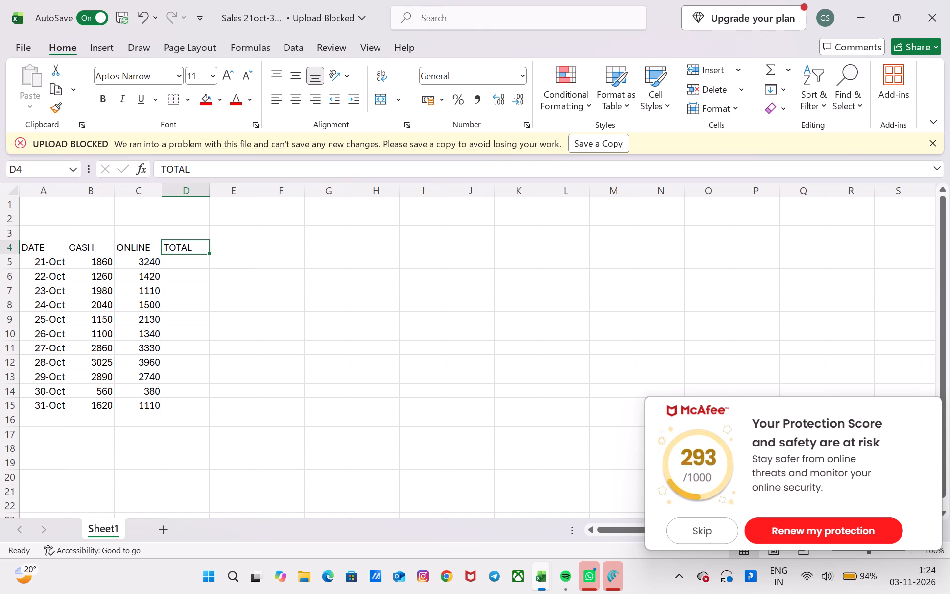
pyautogui.moveTo(210, 188); pyautogui.dragTo(216, 188)
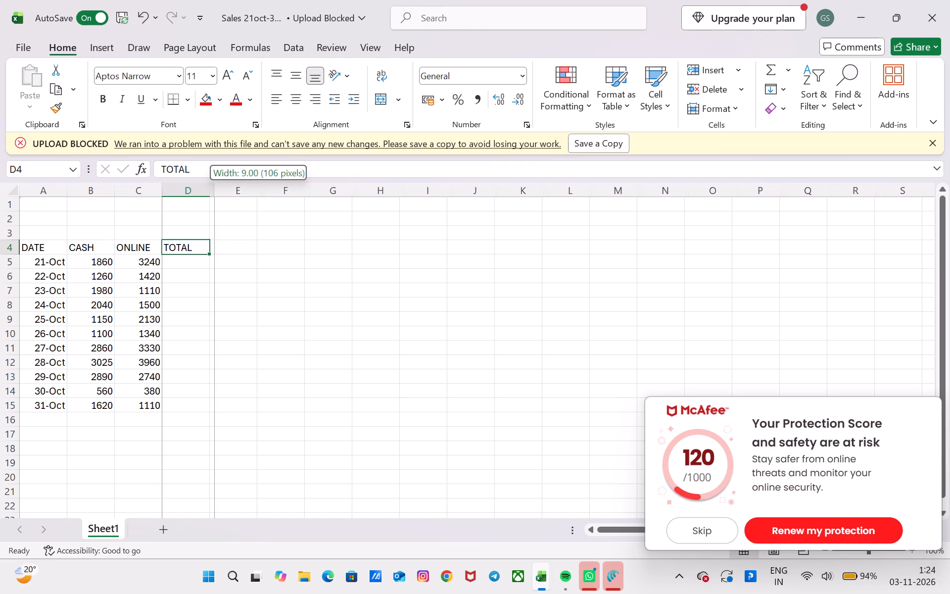
pyautogui.moveTo(216, 188); pyautogui.dragTo(237, 190)
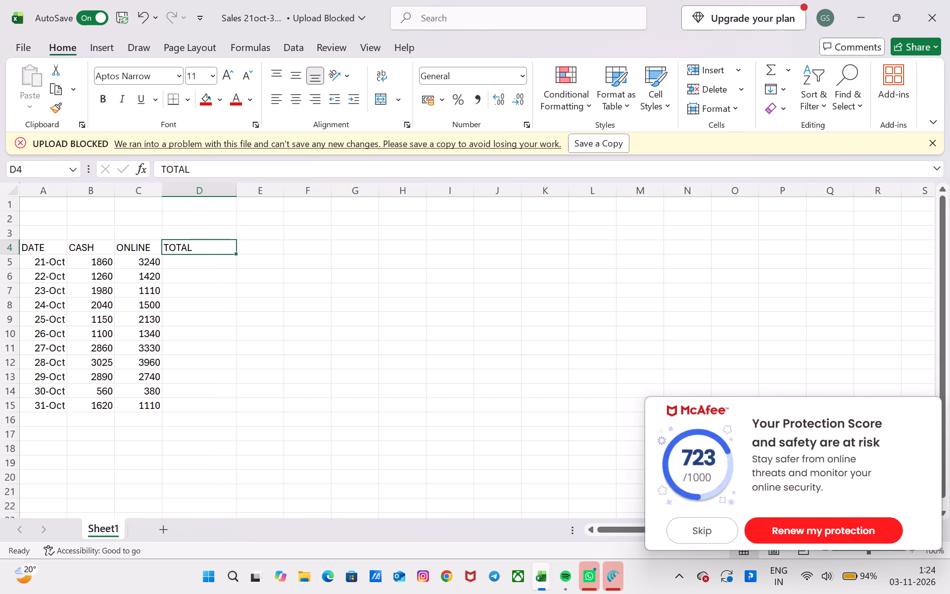
pyautogui.moveTo(160, 187); pyautogui.dragTo(180, 187)
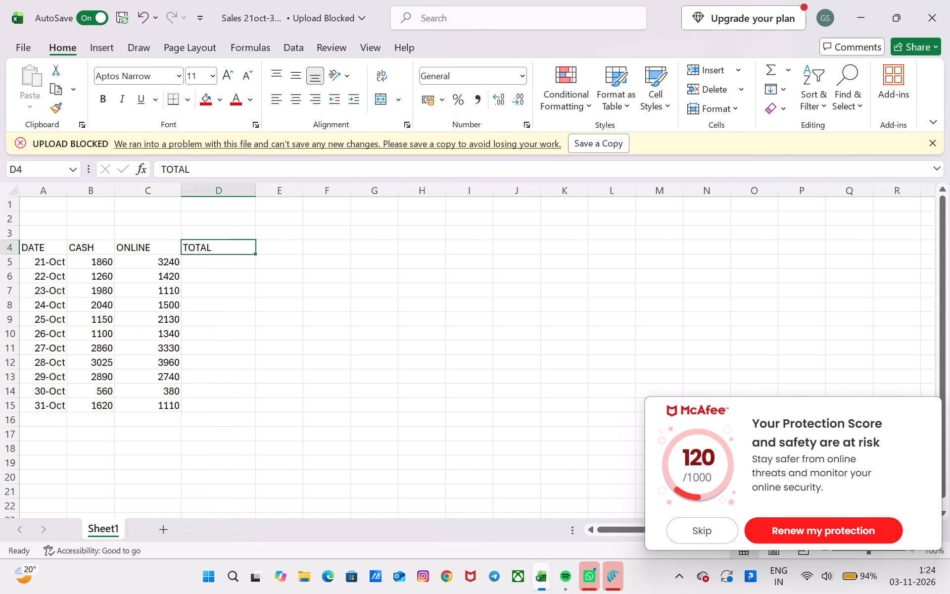
pyautogui.moveTo(114, 188); pyautogui.dragTo(142, 190)
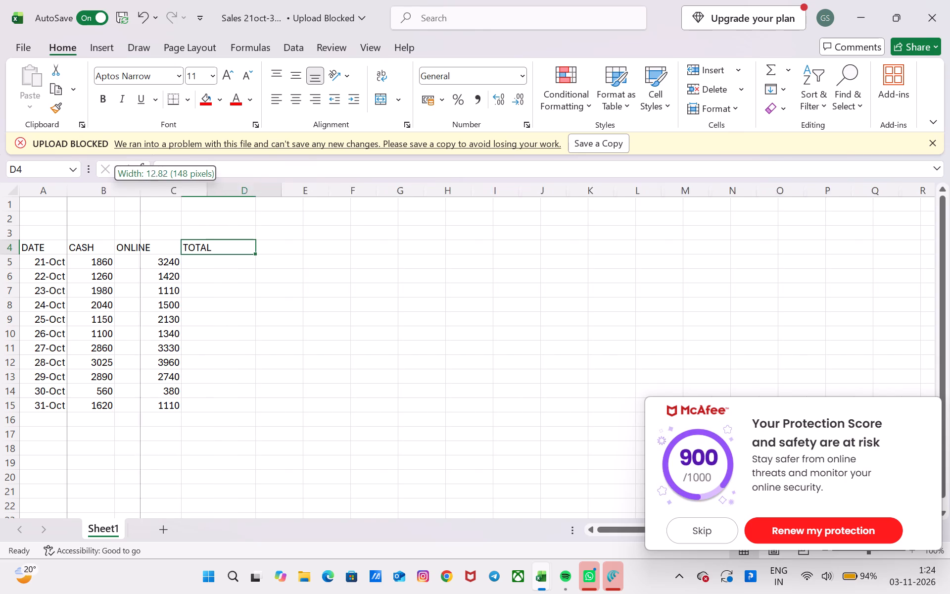
pyautogui.moveTo(142, 190); pyautogui.dragTo(136, 189)
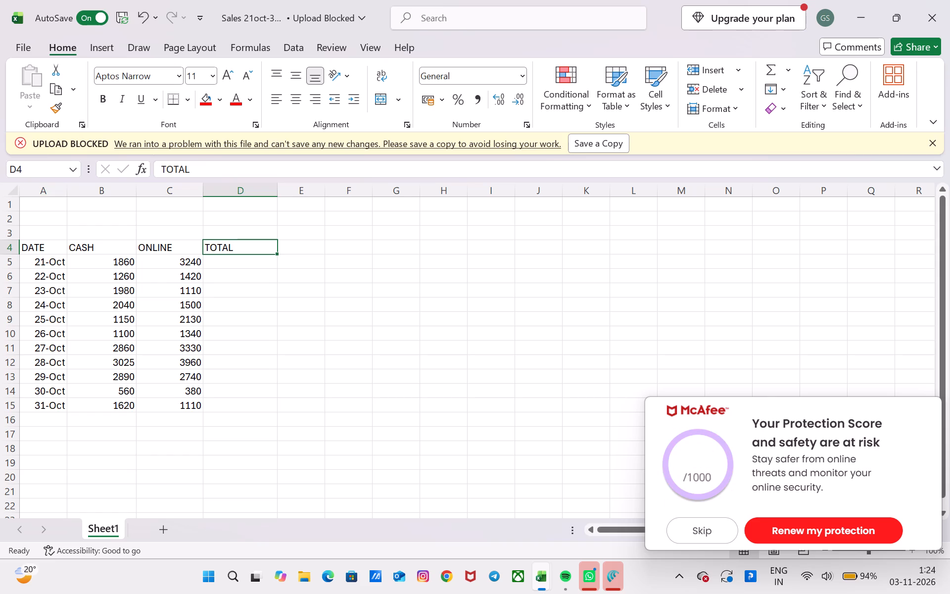
pyautogui.moveTo(66, 186); pyautogui.dragTo(78, 186)
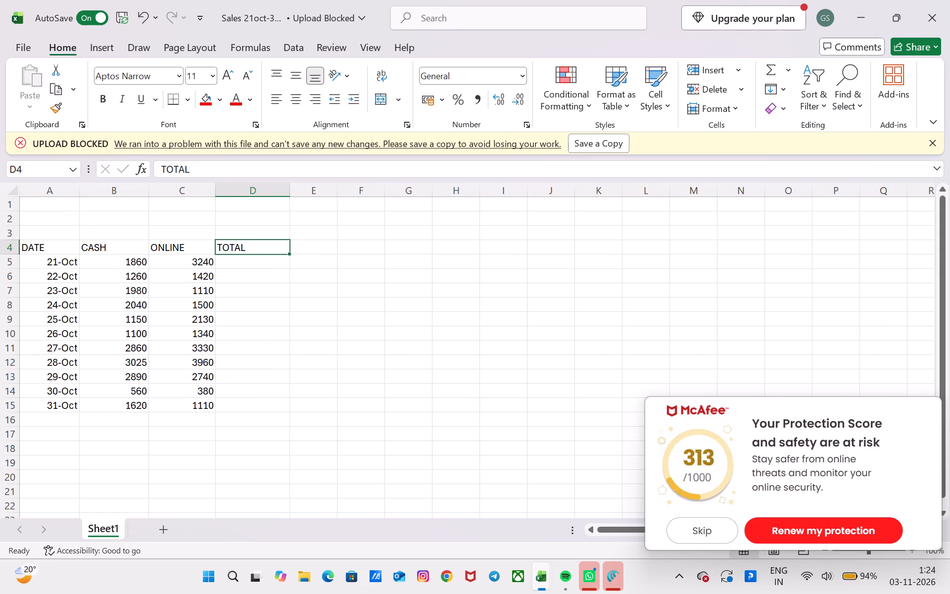
# Center the DATE, CASH, ONLINE and TOTAL headers horizontally in their row 4 cells.
pyautogui.click(29, 247)
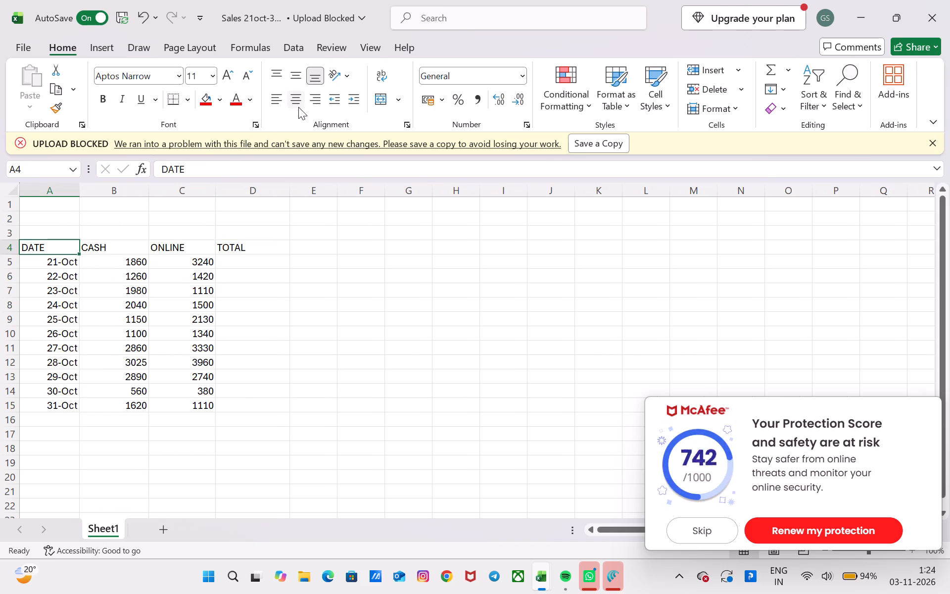
pyautogui.click(296, 106)
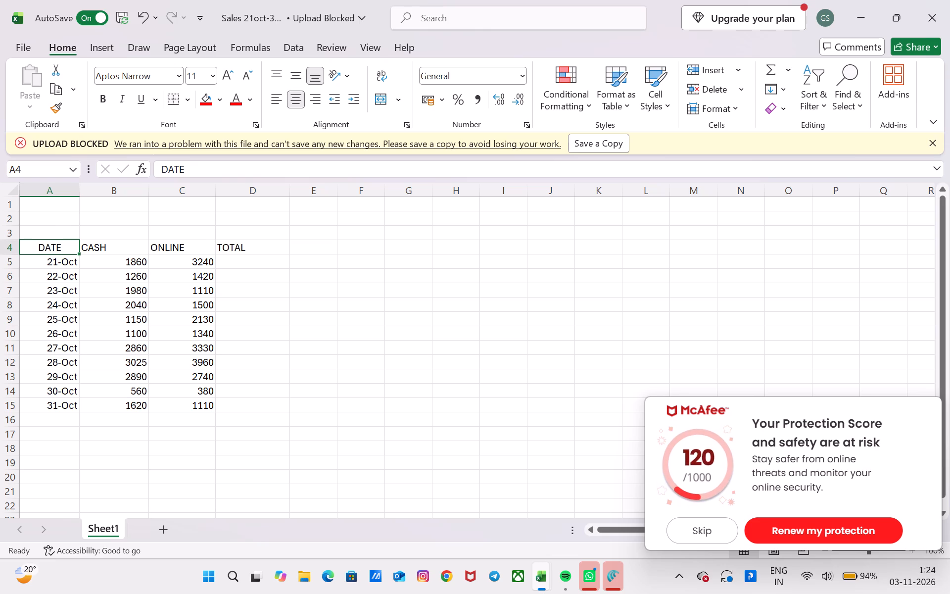
pyautogui.click(114, 247)
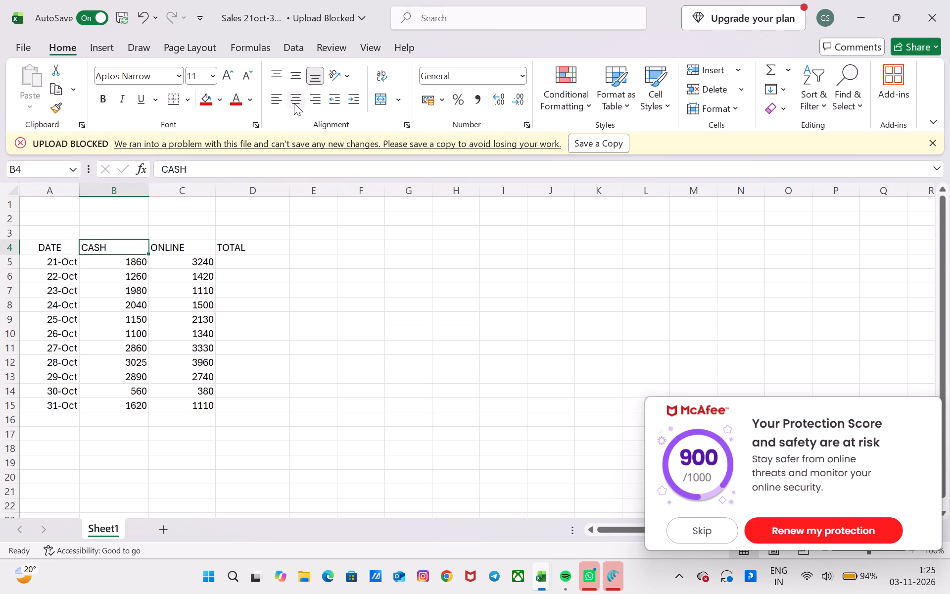
pyautogui.click(294, 97)
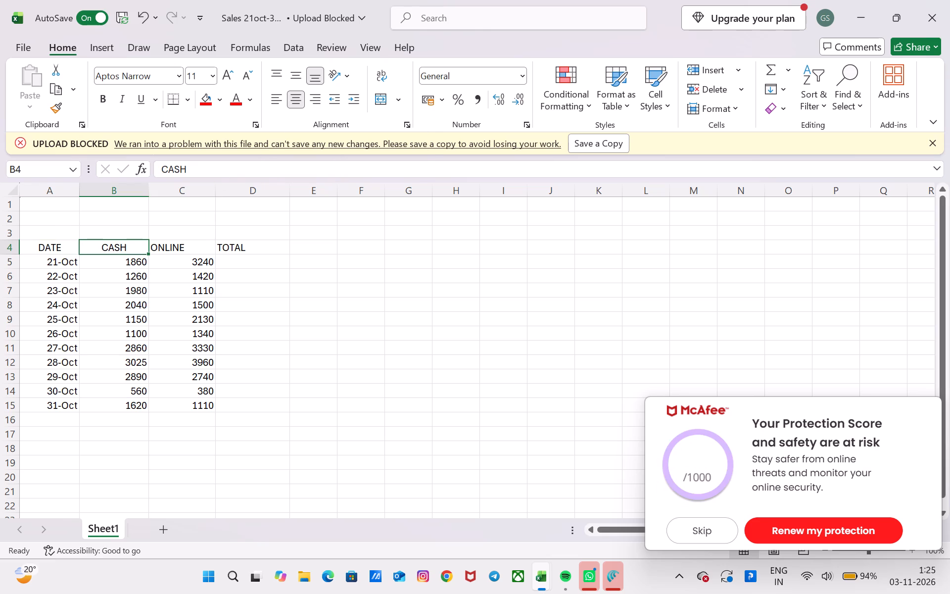
pyautogui.click(195, 247)
pyautogui.click(297, 104)
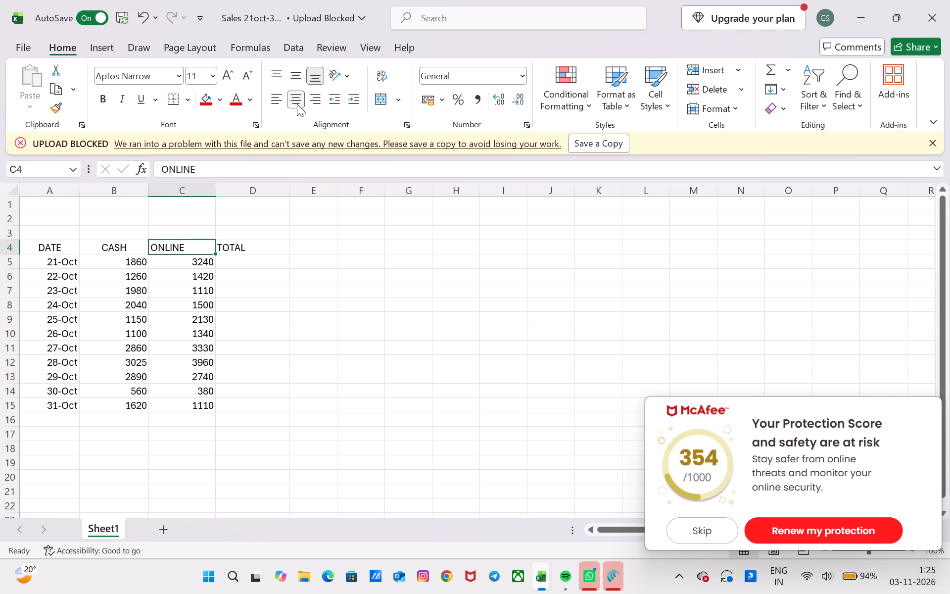
pyautogui.click(252, 245)
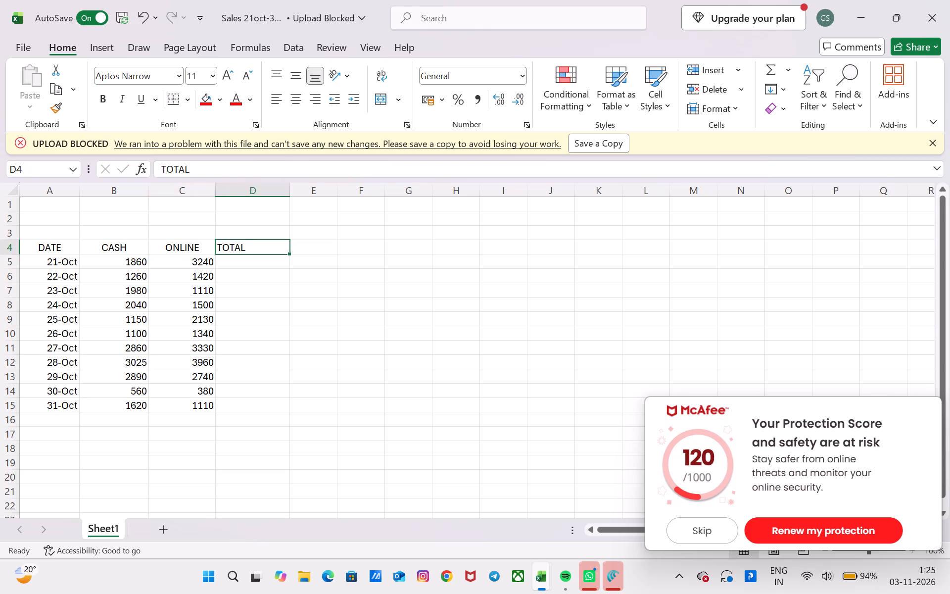
pyautogui.click(296, 100)
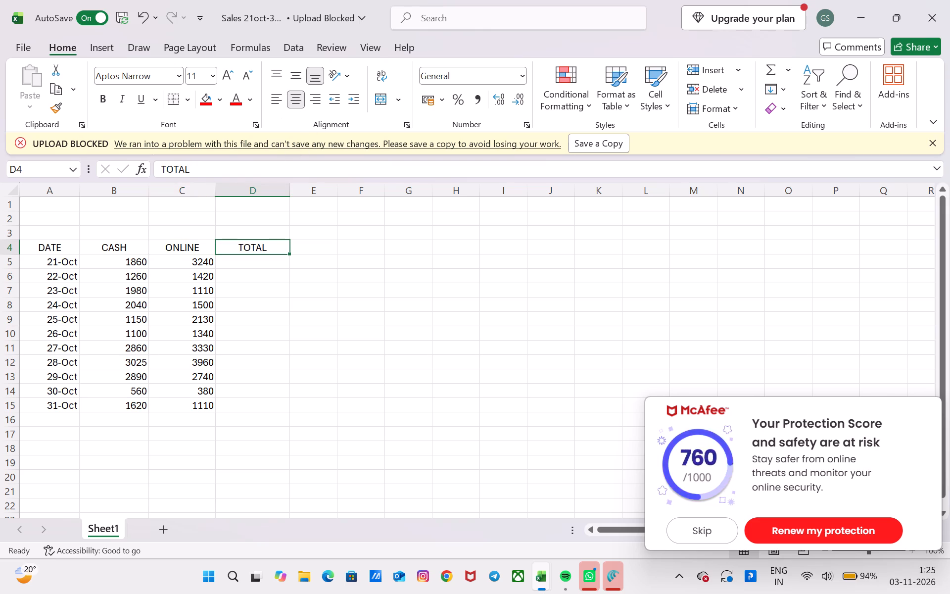
# Fill the header cells A4:D4 with a light blue theme color.
pyautogui.moveTo(28, 243); pyautogui.dragTo(254, 248)
pyautogui.click(218, 96)
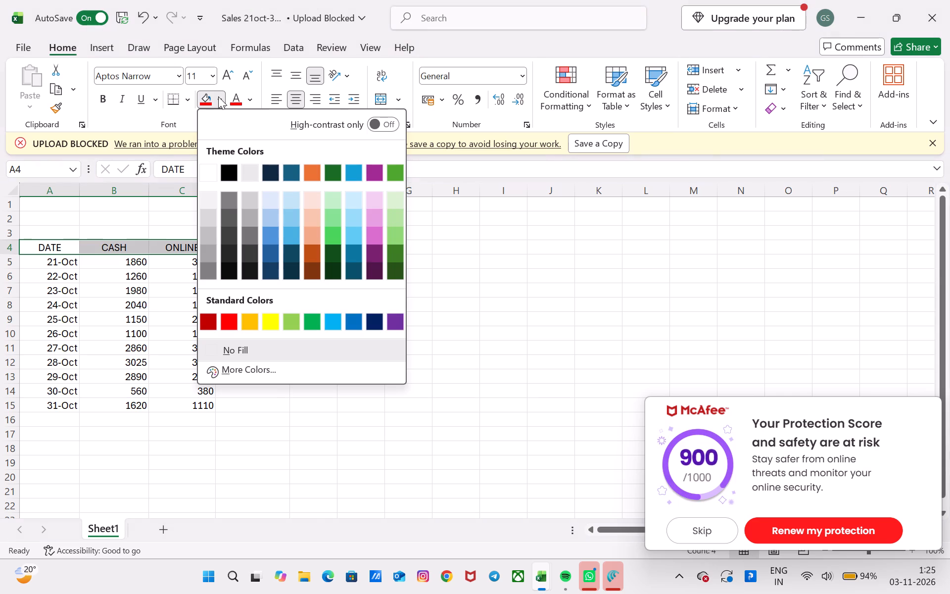
pyautogui.click(294, 211)
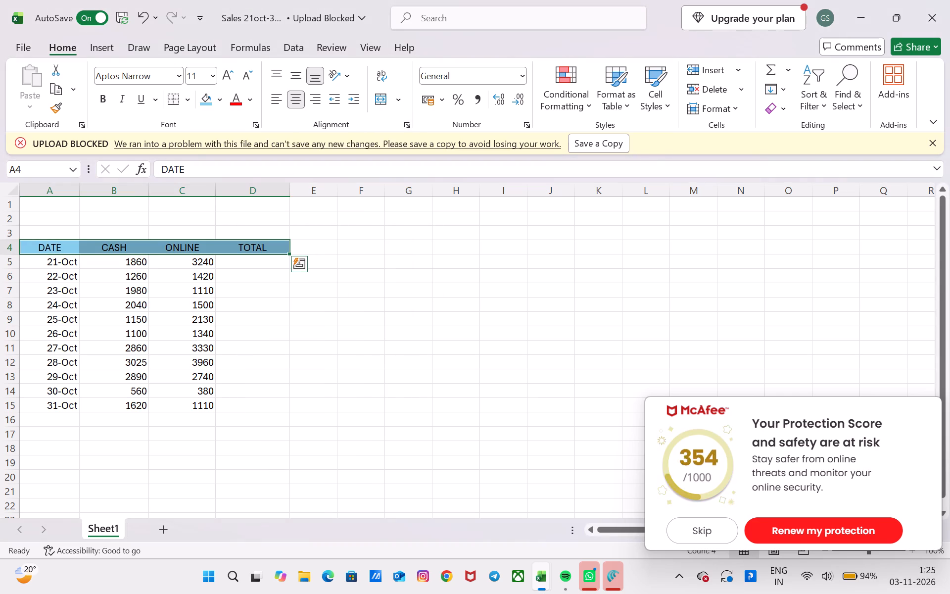
# Enter the formula =SUM(B5:C5) in D5 to add the cash and online sales for 21-Oct.
pyautogui.click(240, 263)
pyautogui.press('=')
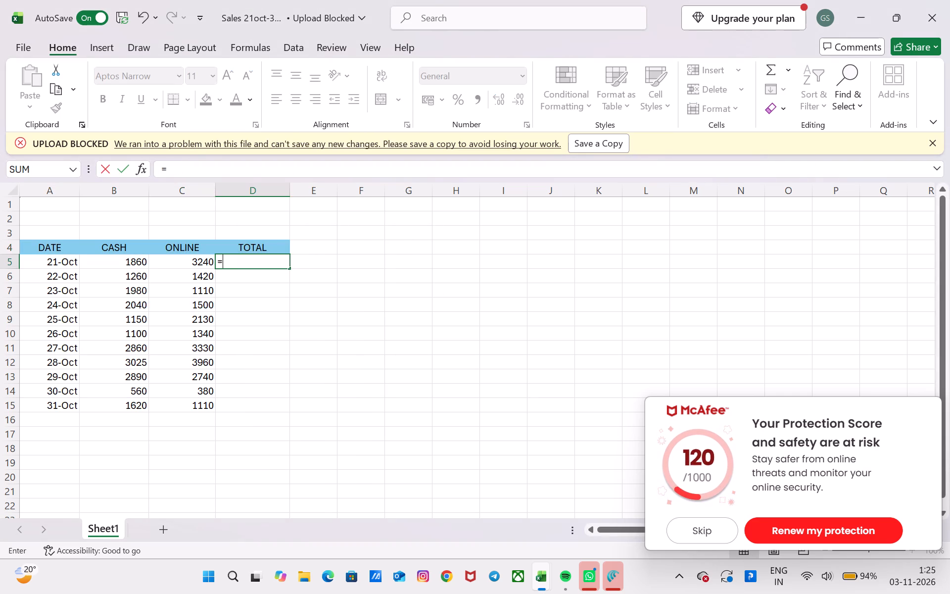
pyautogui.write('SUM')
pyautogui.press('space')
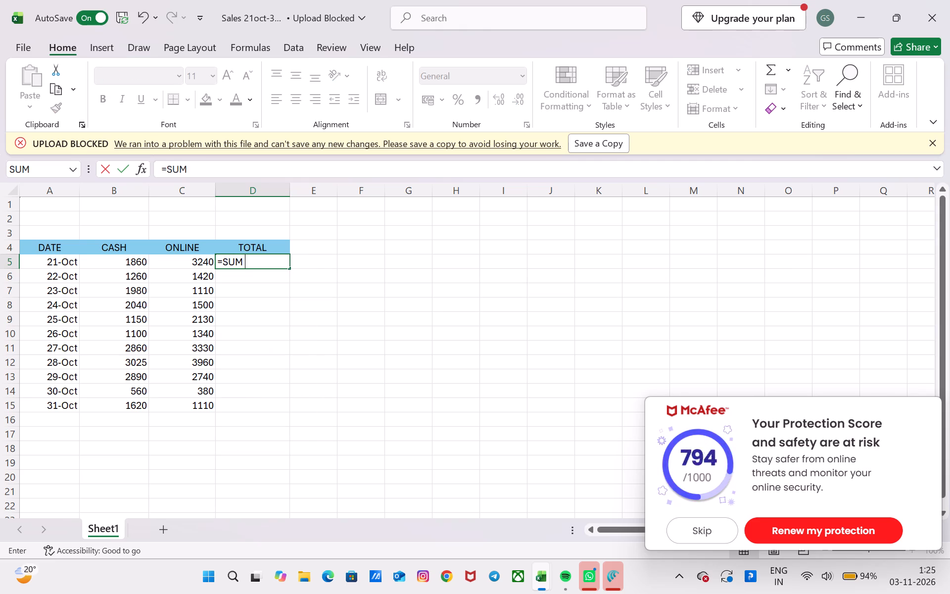
pyautogui.hotkey('shift', '(')
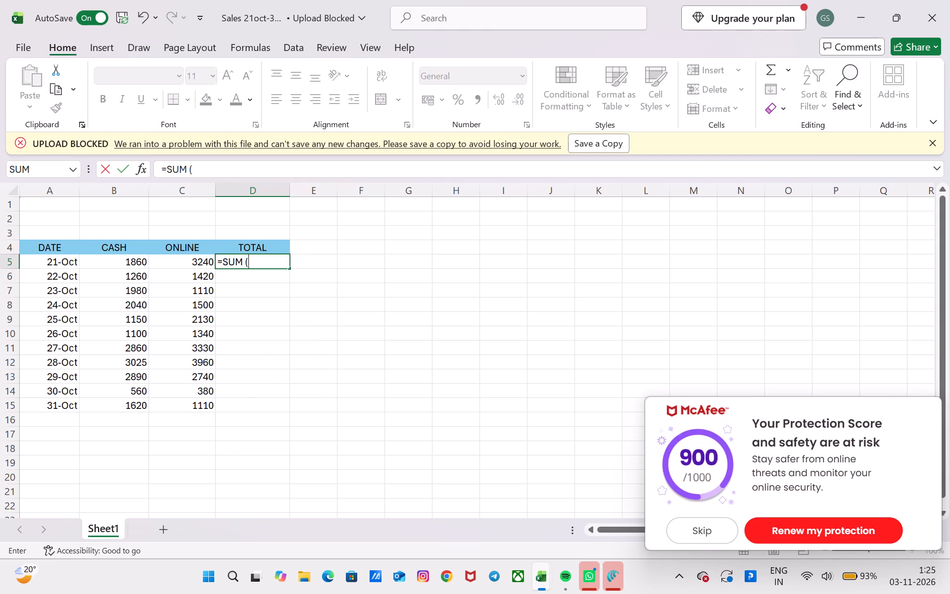
pyautogui.write('B5:')
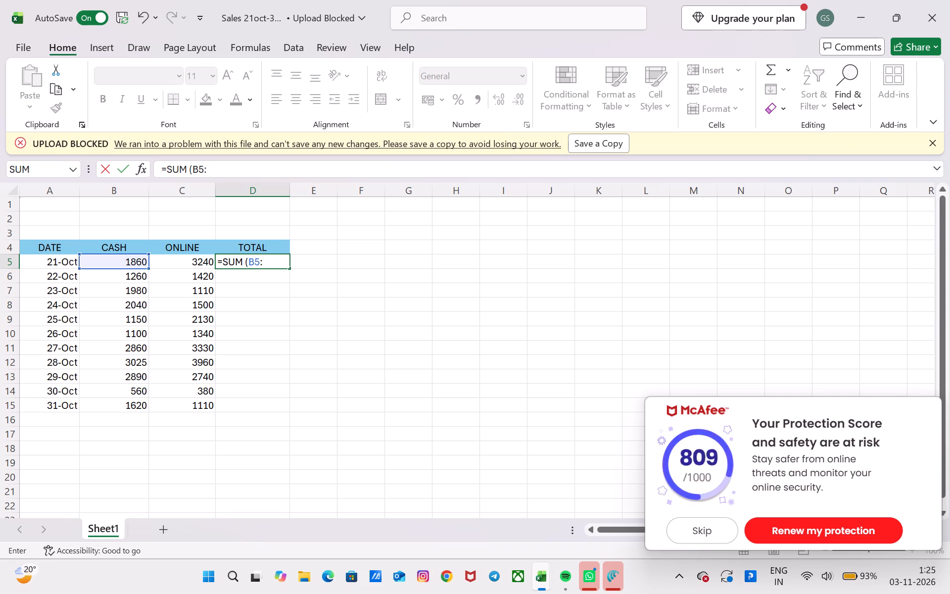
pyautogui.write('C5')
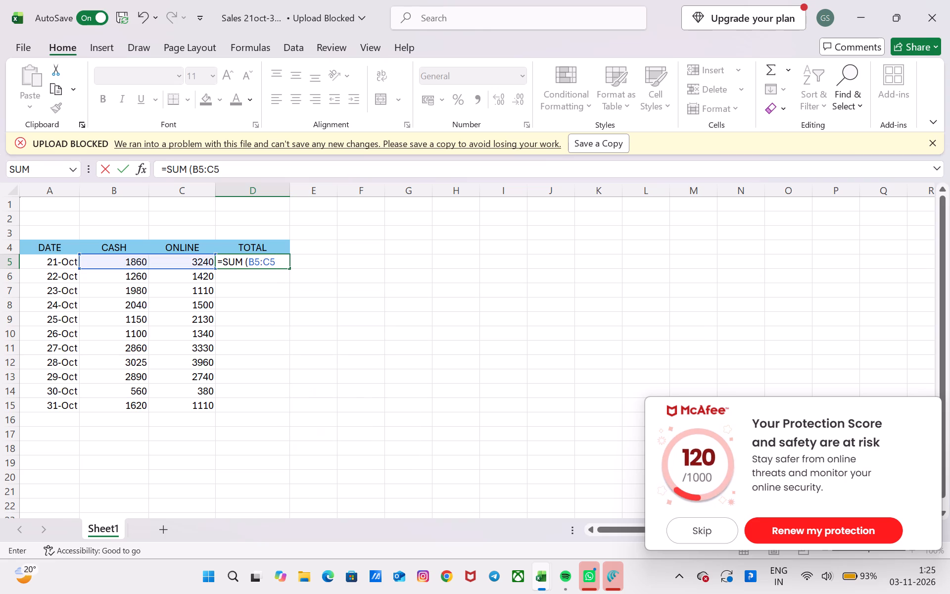
pyautogui.hotkey('shift', ')')
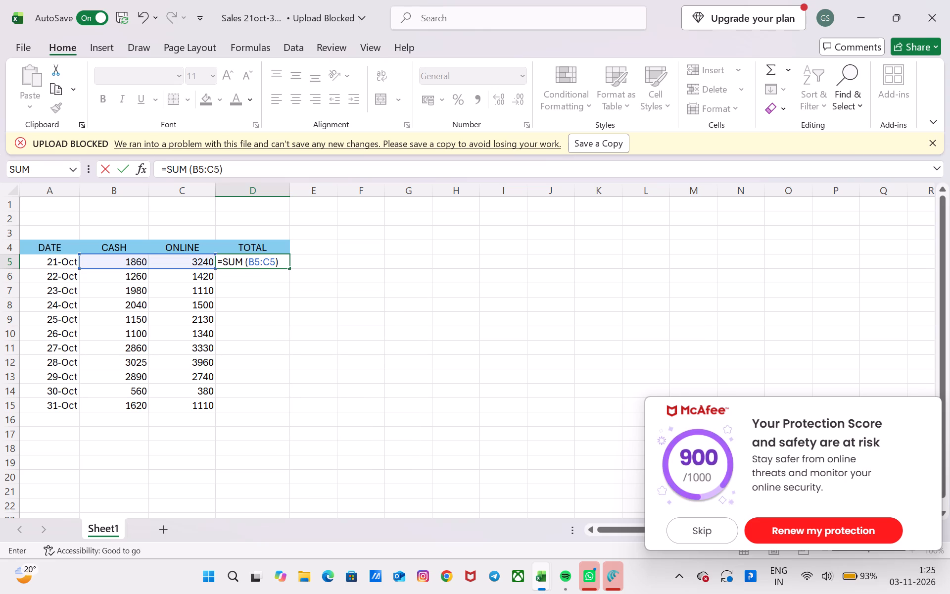
pyautogui.press('Return')
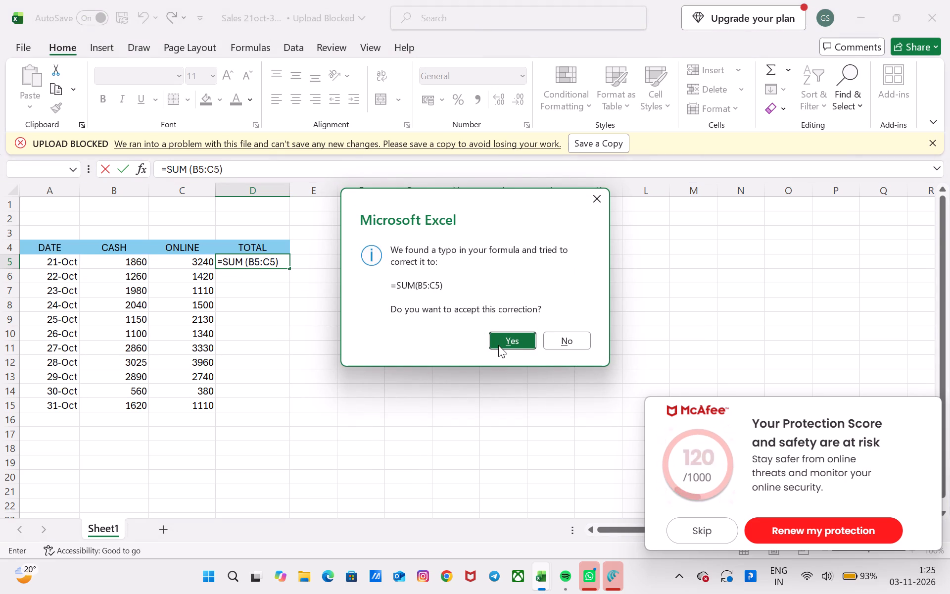
pyautogui.click(512, 342)
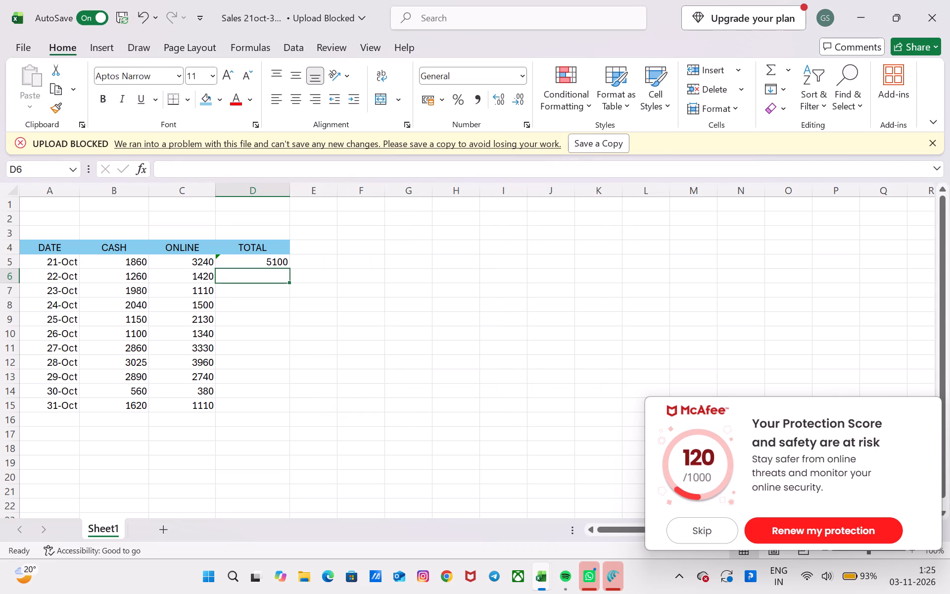
# Fill the total formula from D5 down to D15, covering every date through 31-Oct.
pyautogui.click(266, 261)
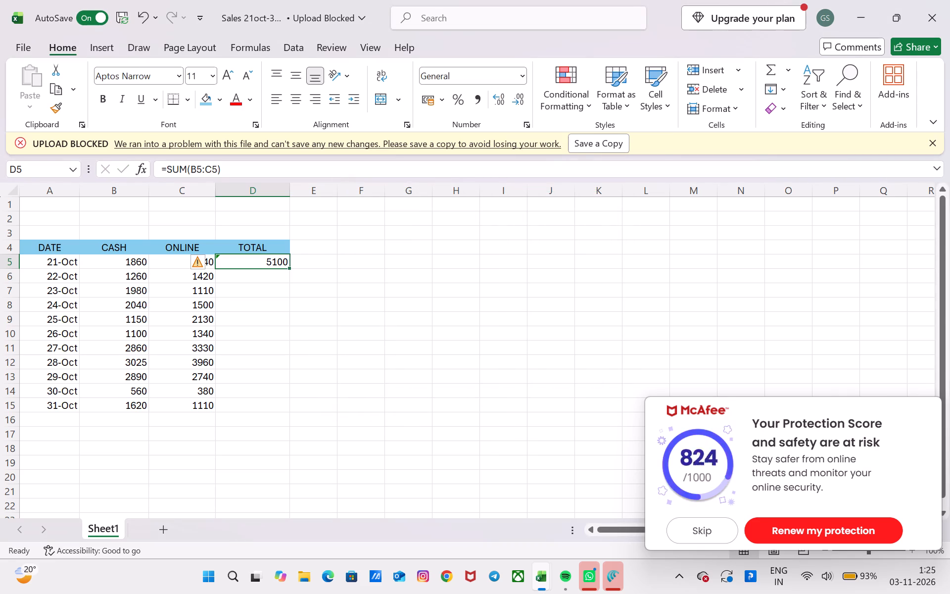
pyautogui.moveTo(288, 266); pyautogui.dragTo(293, 401)
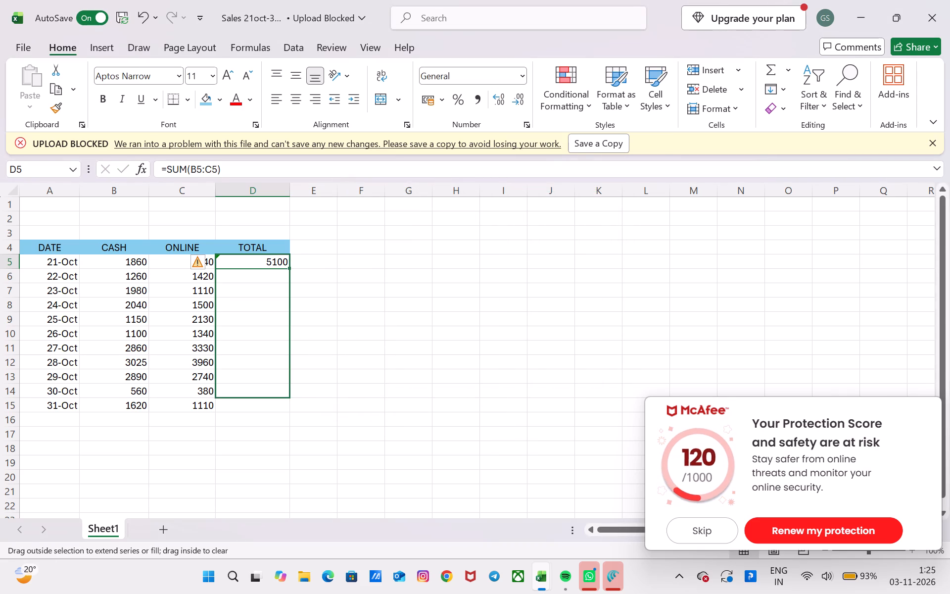
pyautogui.moveTo(293, 401); pyautogui.dragTo(288, 414)
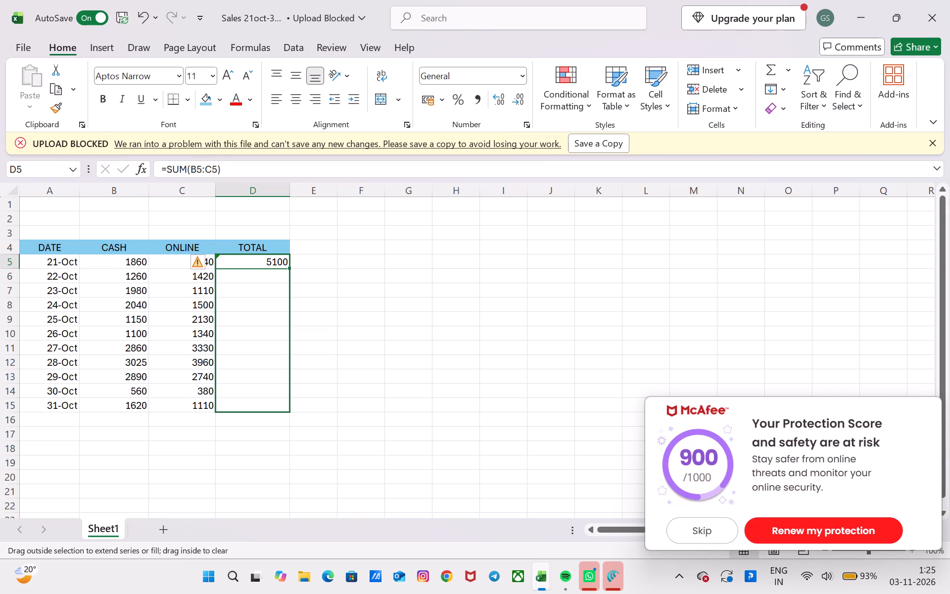
pyautogui.moveTo(288, 414); pyautogui.dragTo(286, 415)
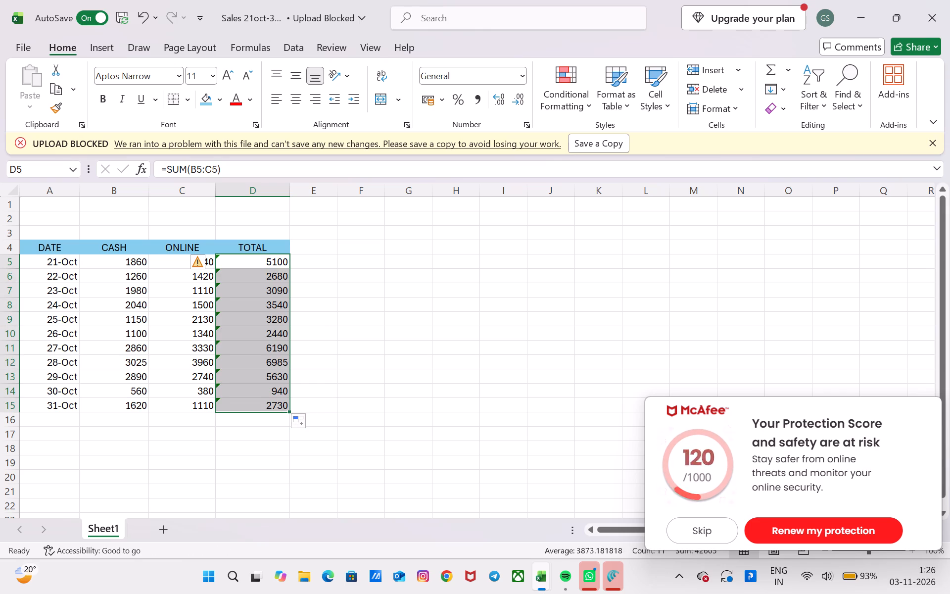
# Enter the formula =SUM(D5:D15) in D16 to add up the daily totals below the TOTAL column.
pyautogui.moveTo(289, 410); pyautogui.dragTo(287, 423)
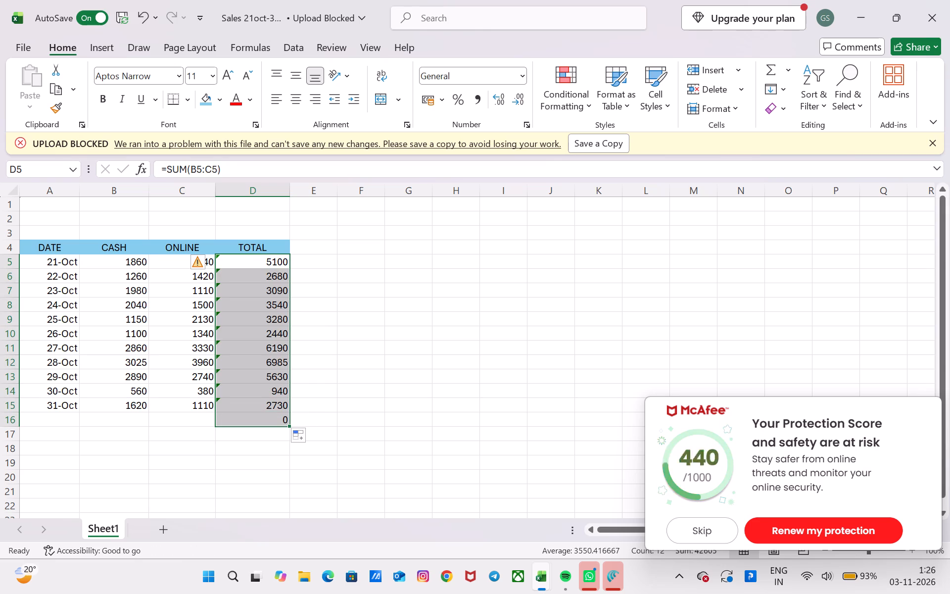
pyautogui.click(260, 420)
pyautogui.click(280, 420)
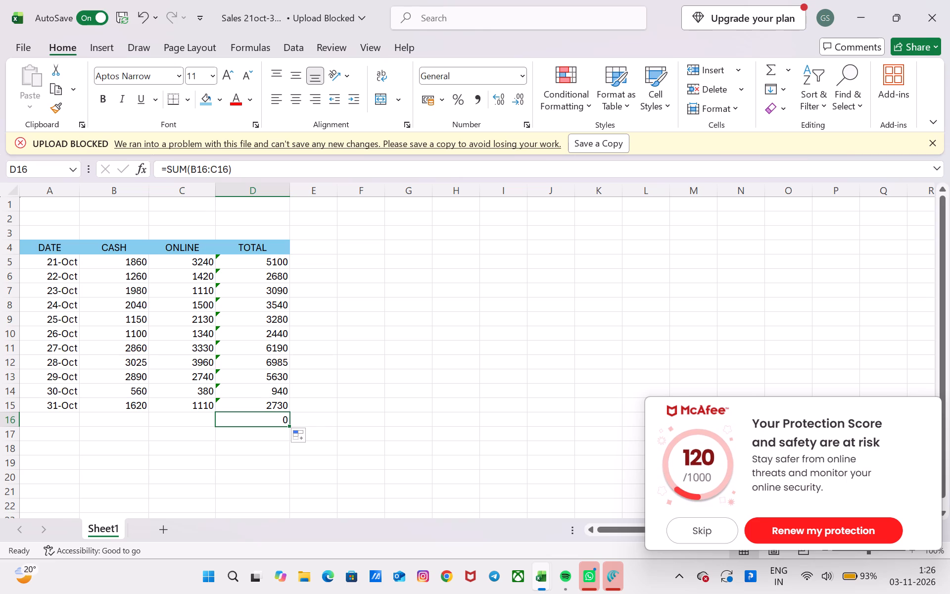
pyautogui.press('BackSpace')
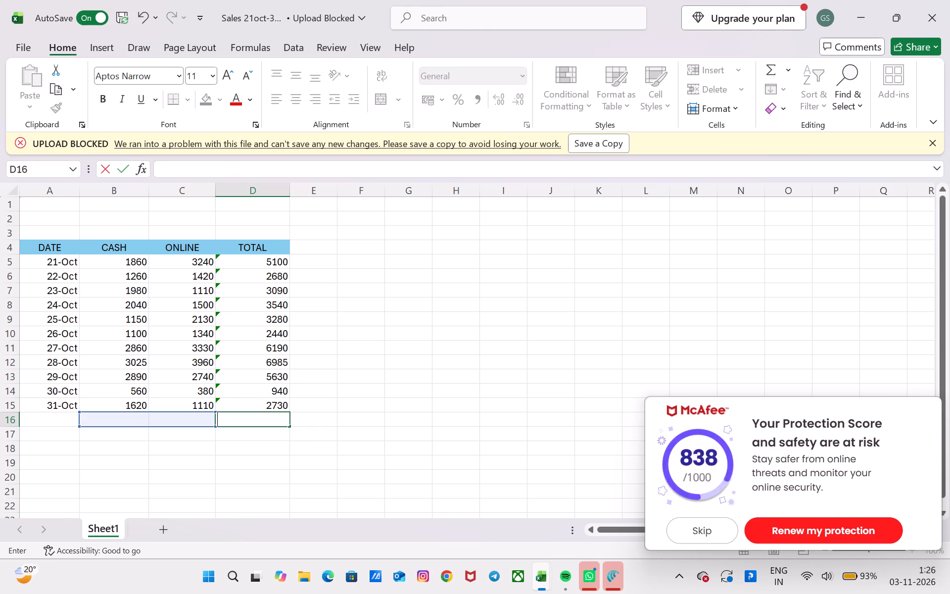
pyautogui.press('=')
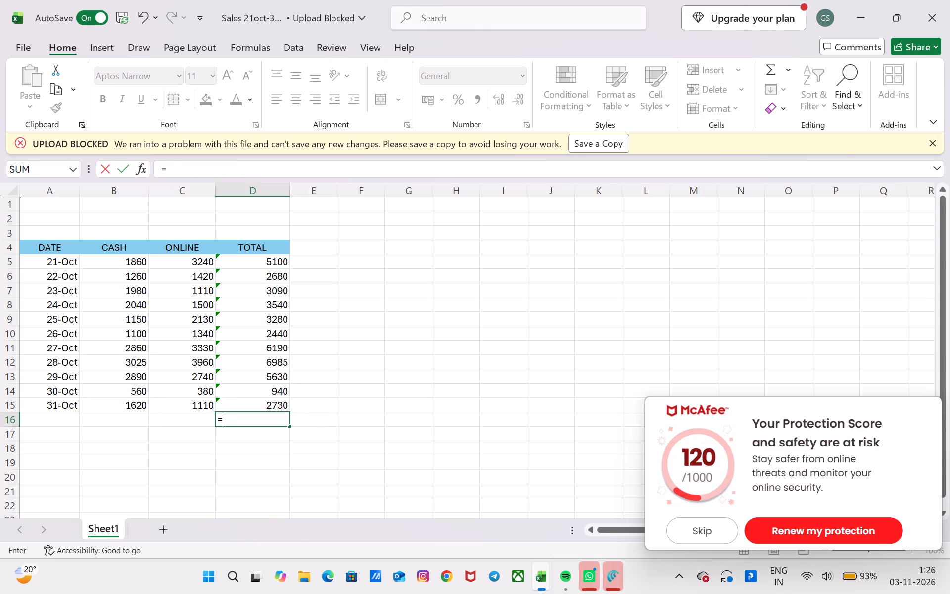
pyautogui.write('SUM')
pyautogui.hotkey('shift', '(')
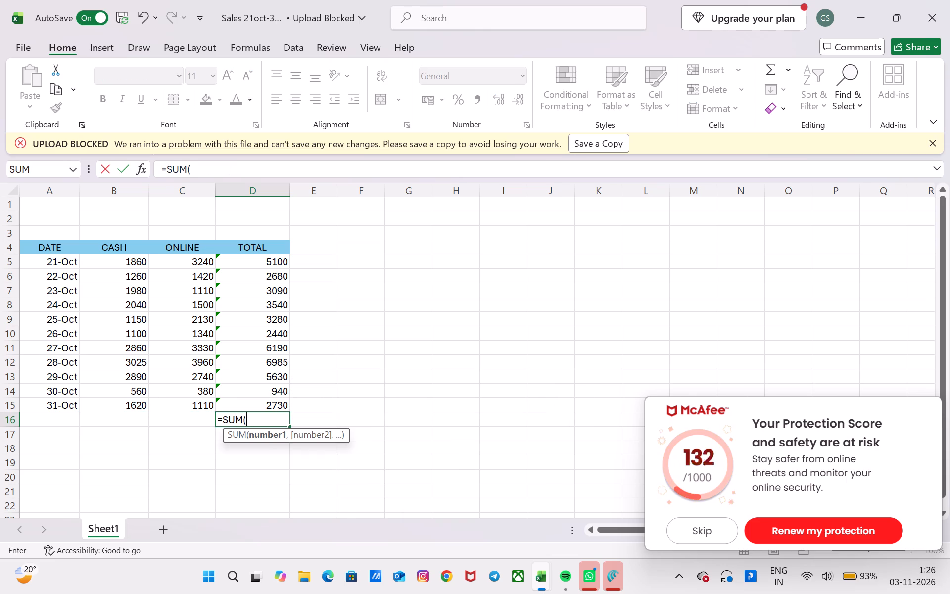
pyautogui.write('D5:')
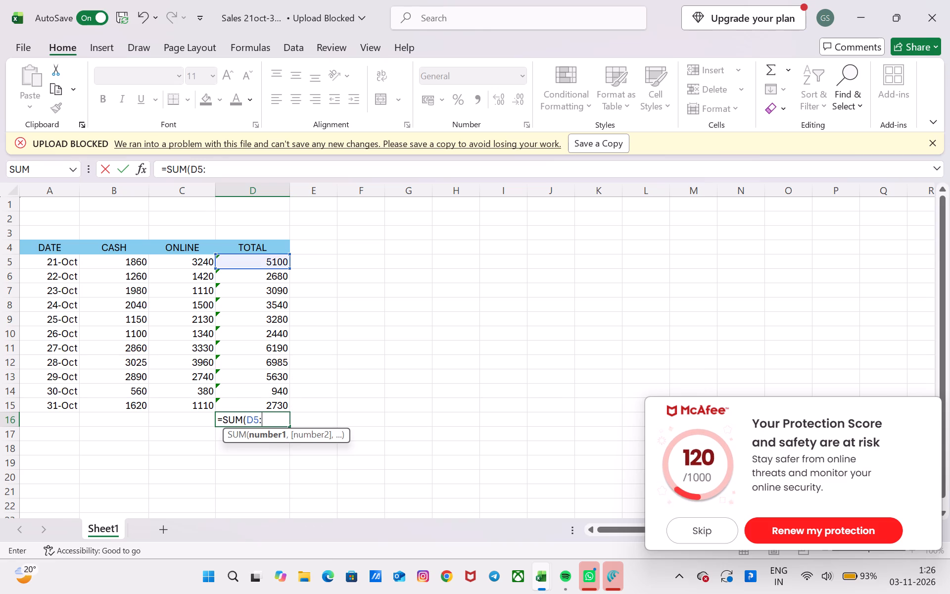
pyautogui.press('d')
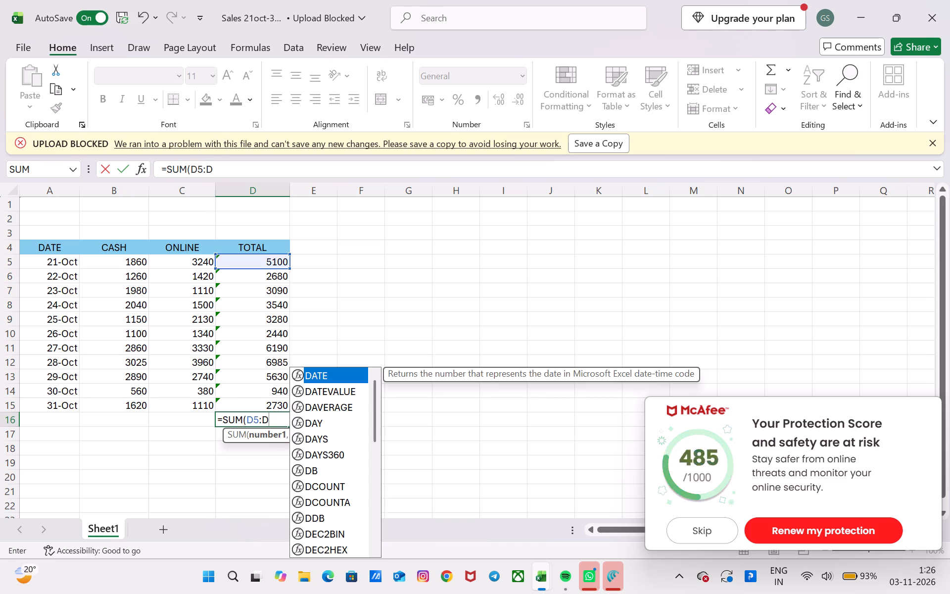
pyautogui.write('15')
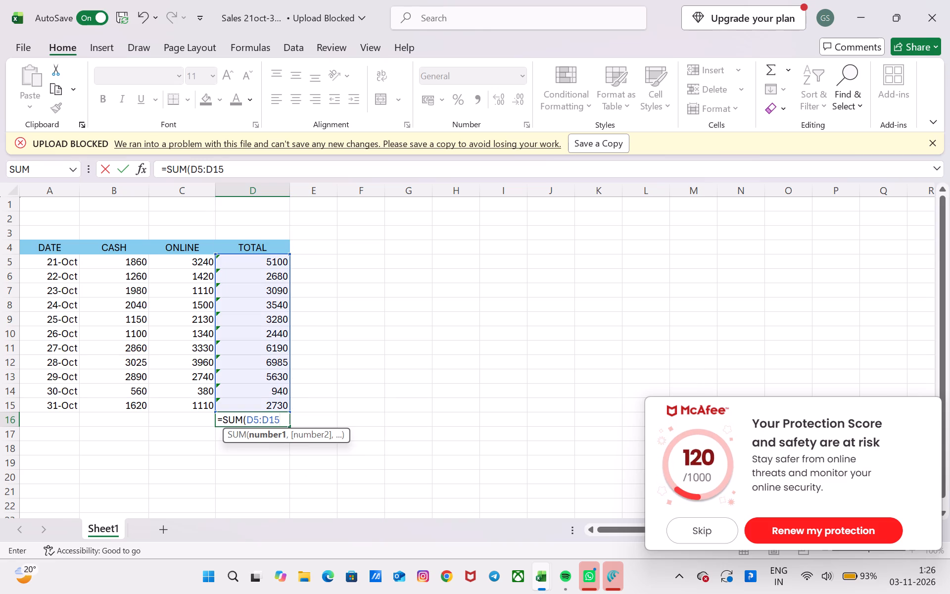
pyautogui.hotkey('shift', ')')
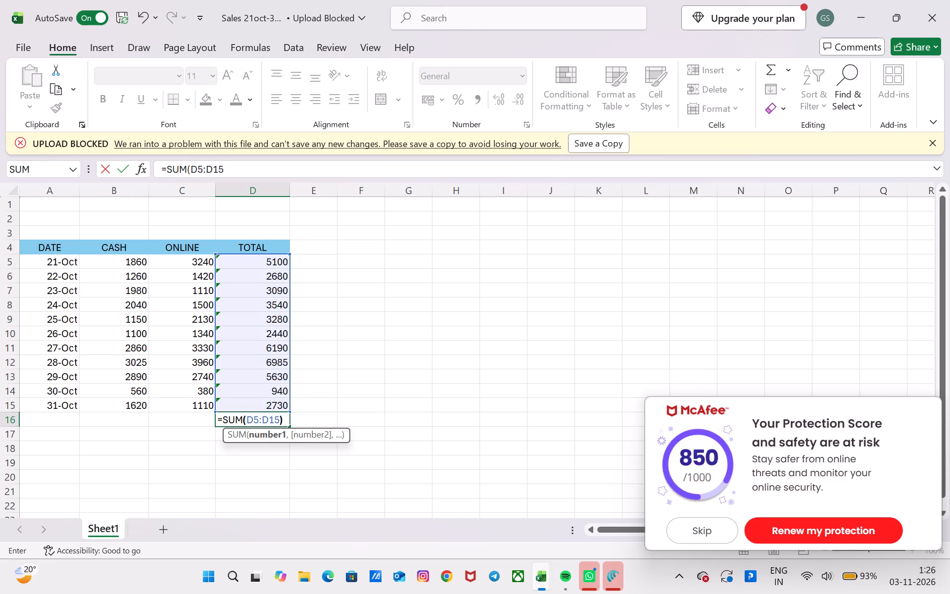
pyautogui.press('Return')
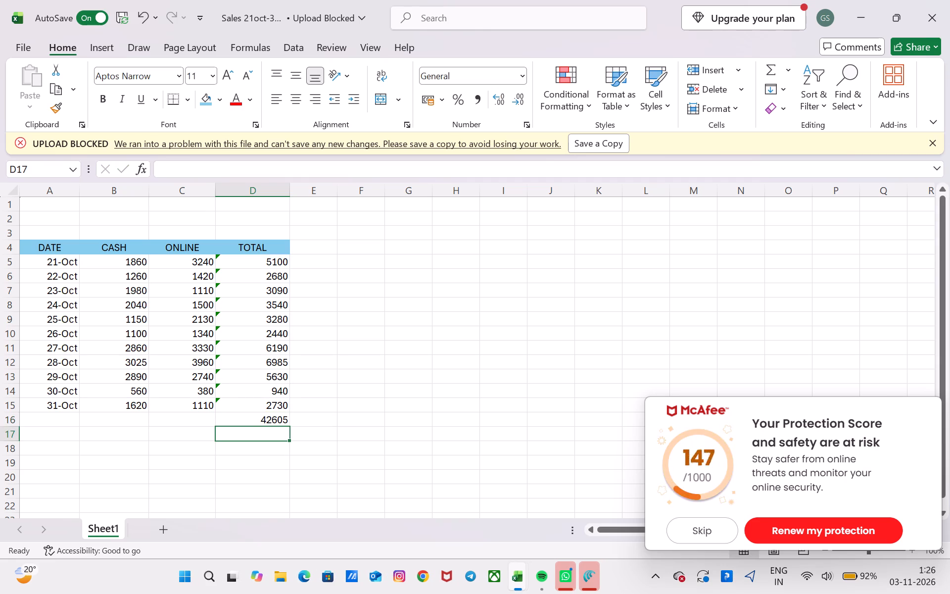
# Merge and center cells A1:D1 and enter the title SALES.
pyautogui.moveTo(46, 207); pyautogui.dragTo(184, 212)
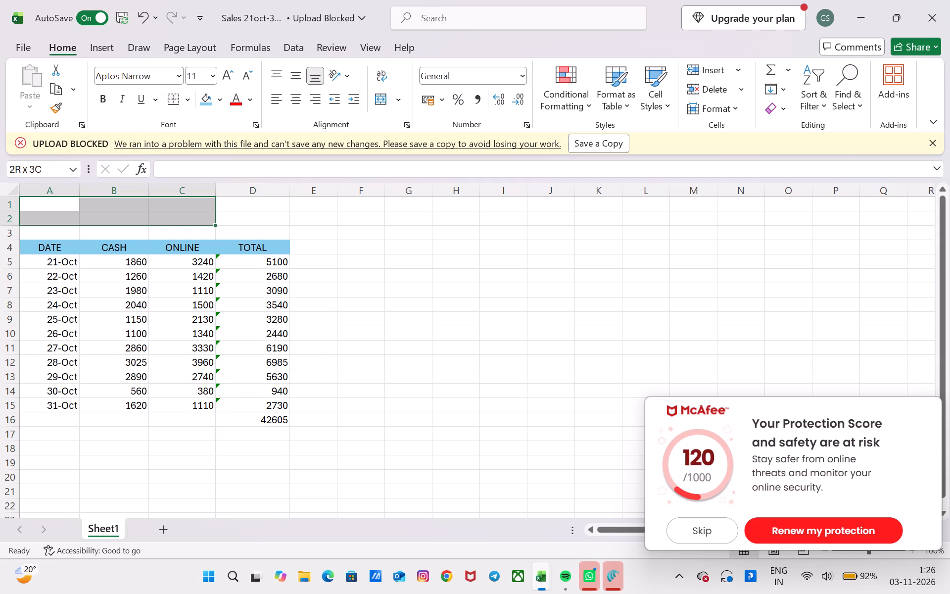
pyautogui.moveTo(184, 212); pyautogui.dragTo(239, 204)
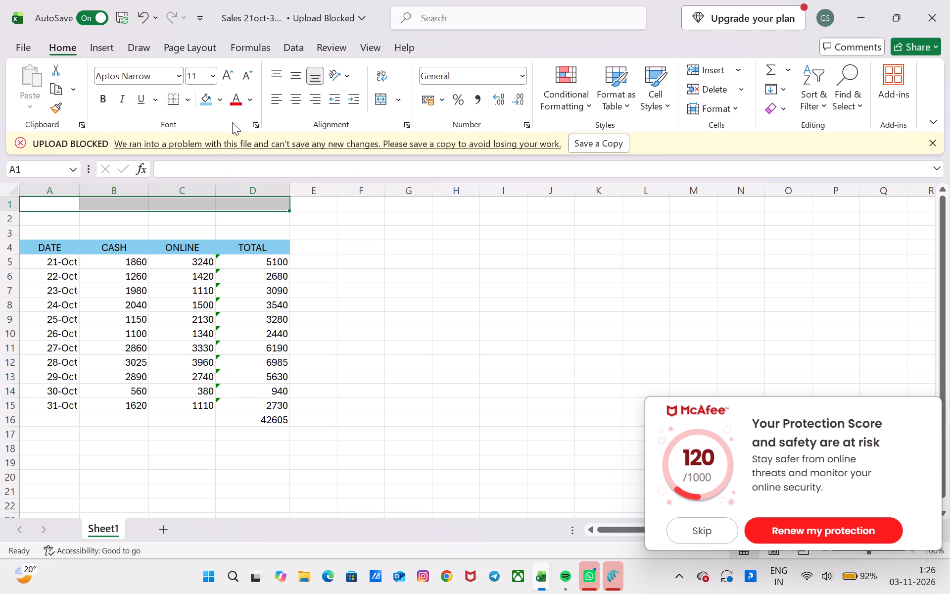
pyautogui.click(380, 101)
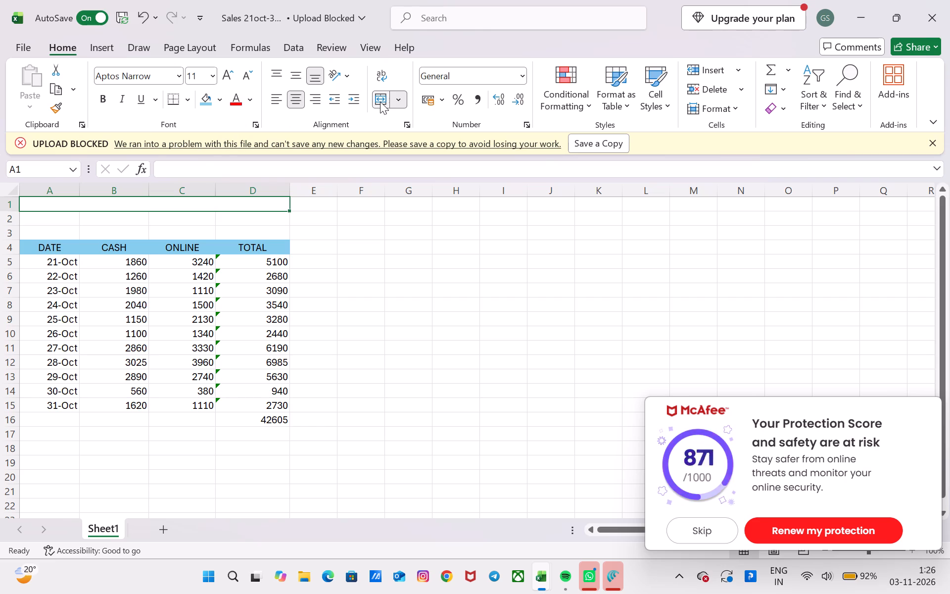
pyautogui.click(181, 171)
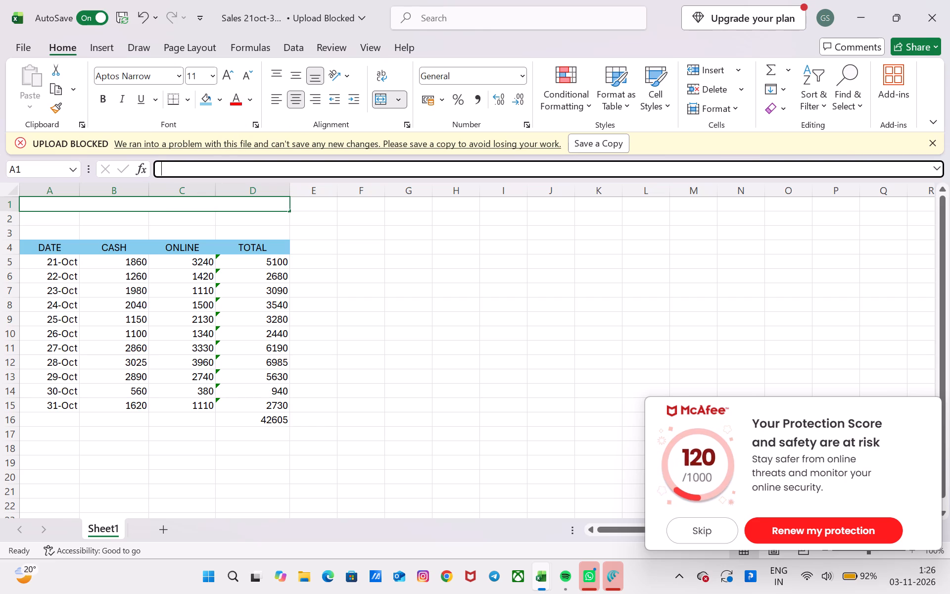
pyautogui.write('SALES')
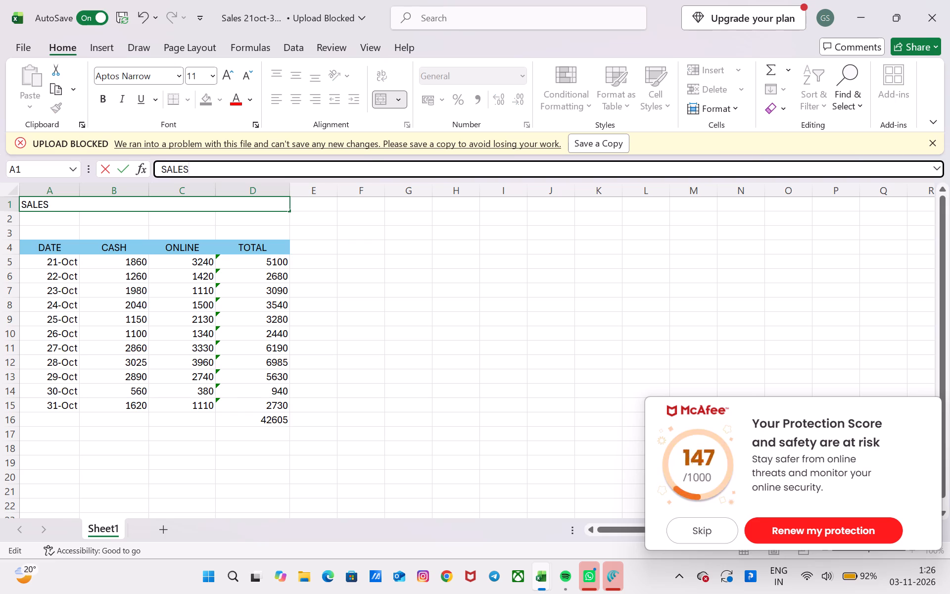
pyautogui.press('Return')
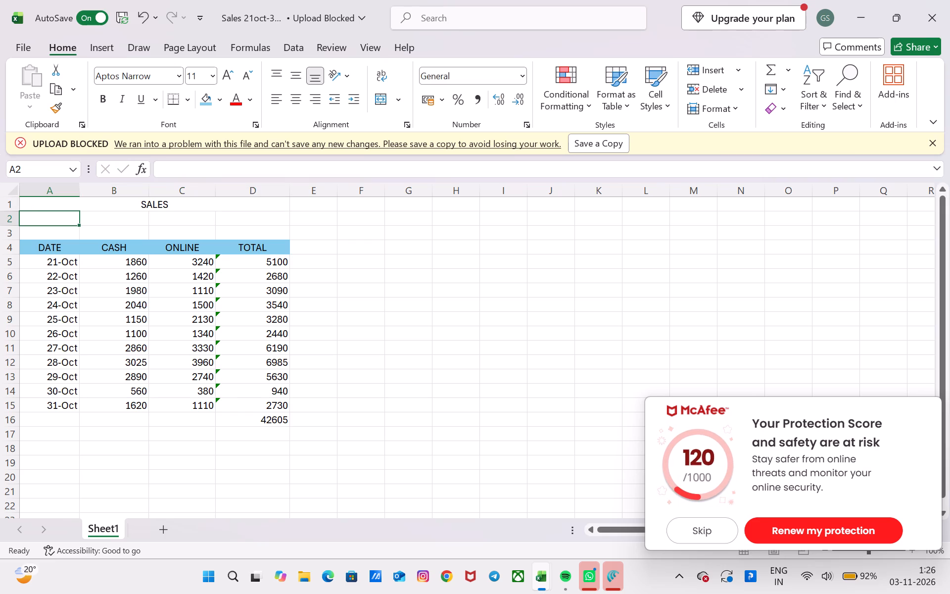
# Merge and center cells A2:D2 and enter the date range 21-OCT - 31-OCT.
pyautogui.moveTo(51, 220); pyautogui.dragTo(112, 216)
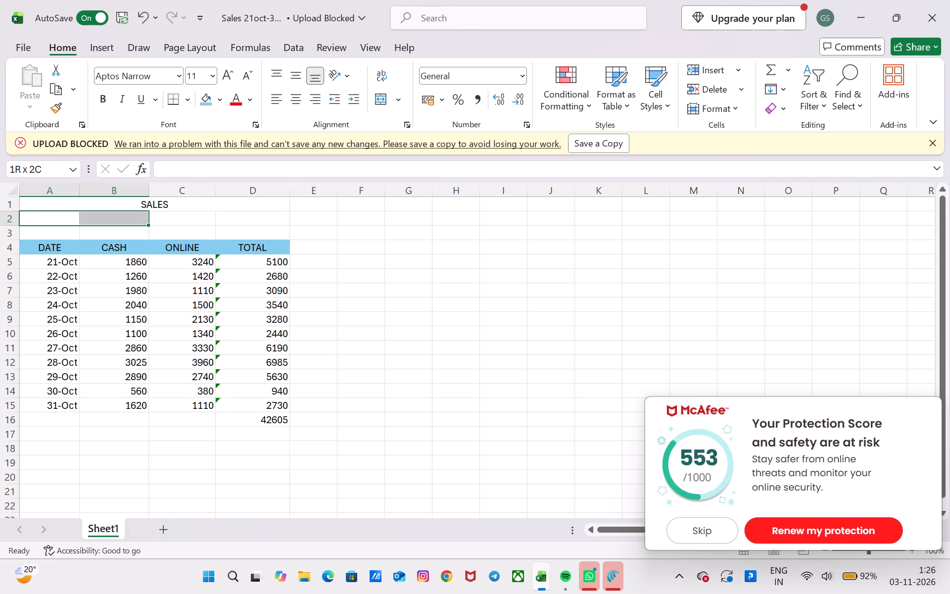
pyautogui.moveTo(112, 216); pyautogui.dragTo(226, 215)
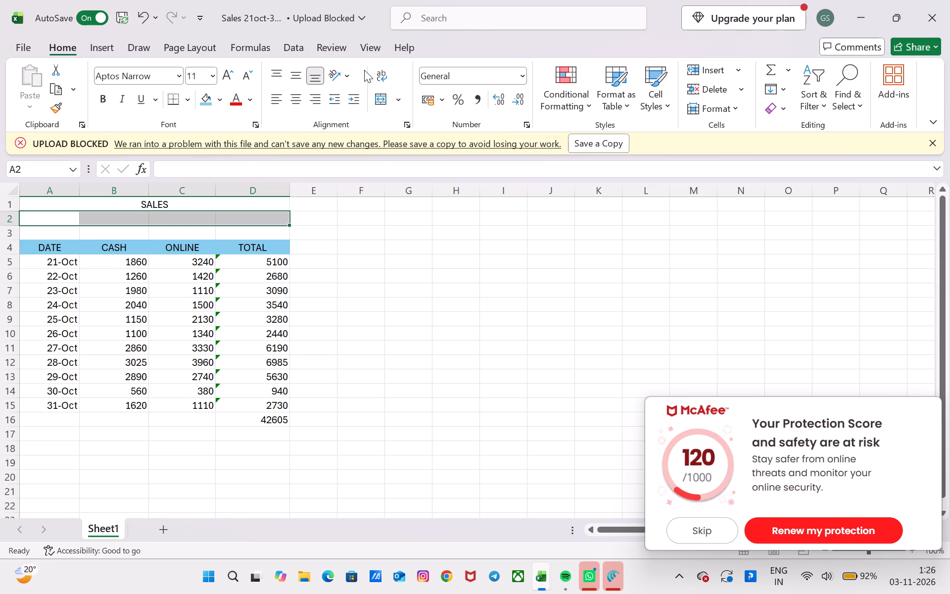
pyautogui.click(379, 100)
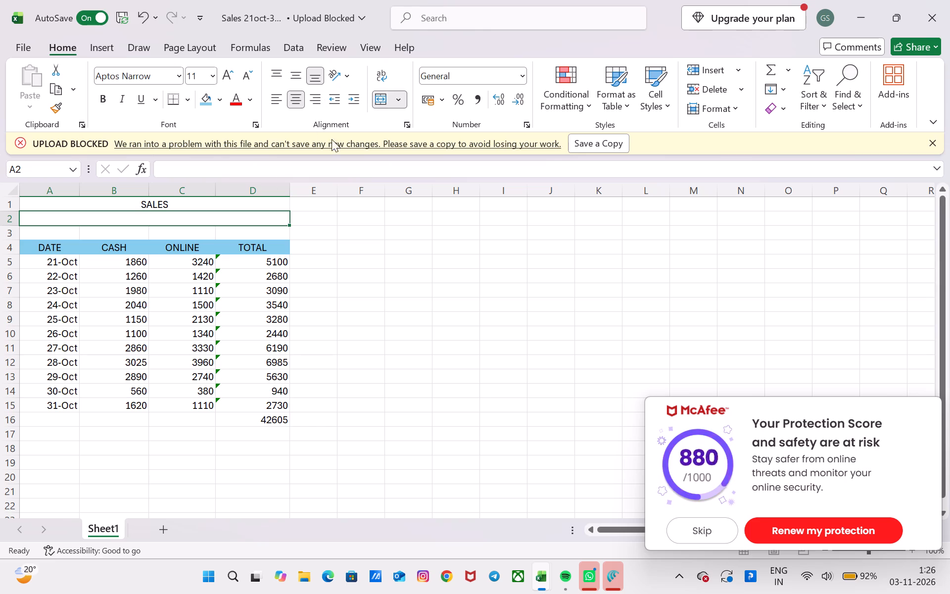
pyautogui.click(251, 173)
pyautogui.write('210CT')
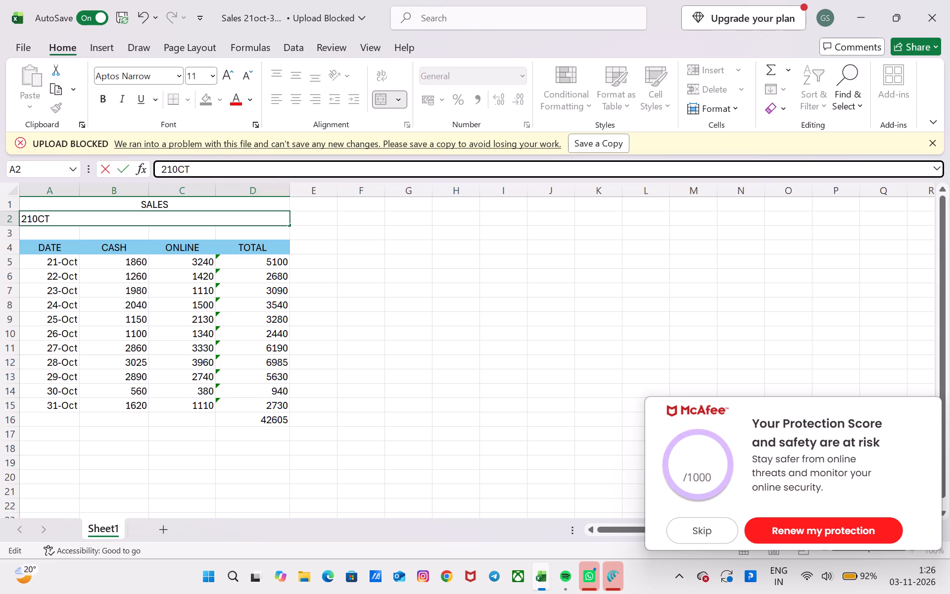
pyautogui.press('BackSpace')
pyautogui.press('BackSpace')
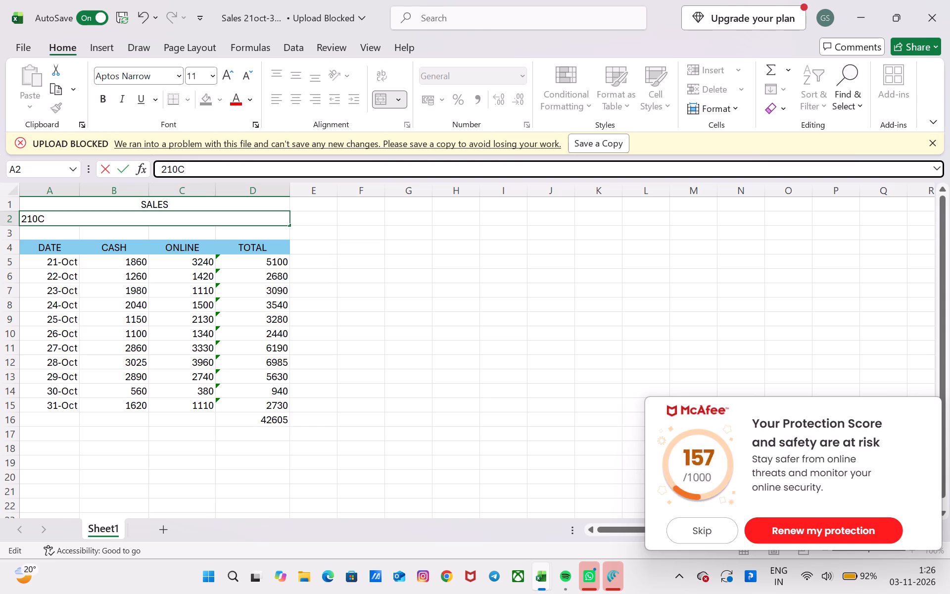
pyautogui.press('BackSpace')
pyautogui.write('-OCT')
pyautogui.press('space')
pyautogui.write('-')
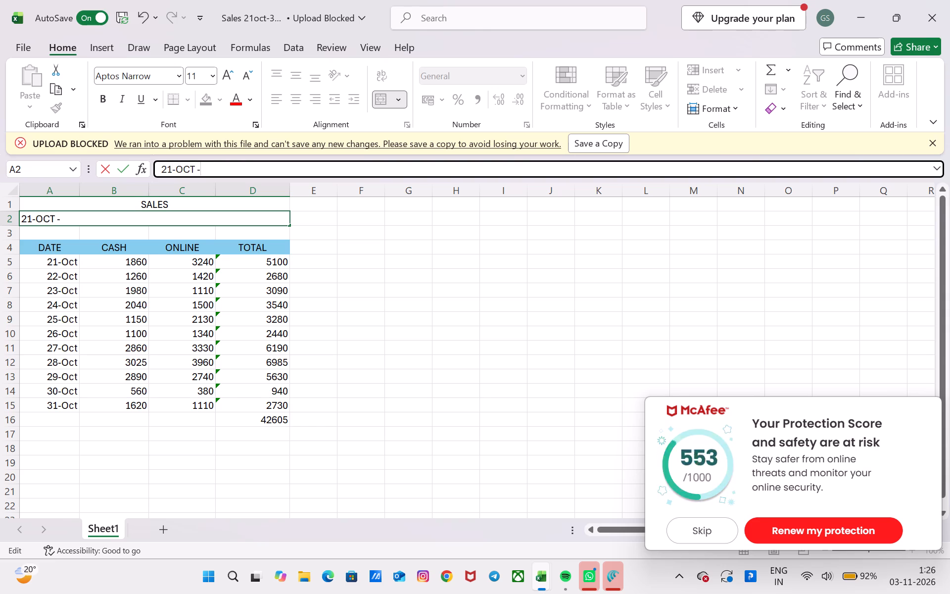
pyautogui.press('space')
pyautogui.write('310')
pyautogui.press('BackSpace')
pyautogui.write('-OCT')
pyautogui.press('Return')
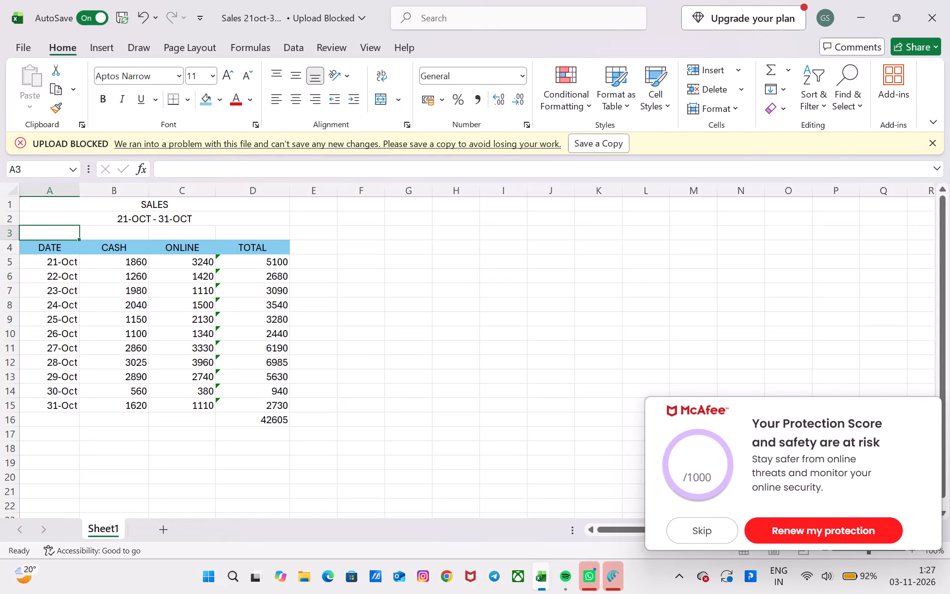
# Merge and center cells A3:D3 and enter the subtitle DAILY SUMMARY.
pyautogui.moveTo(73, 235); pyautogui.dragTo(245, 230)
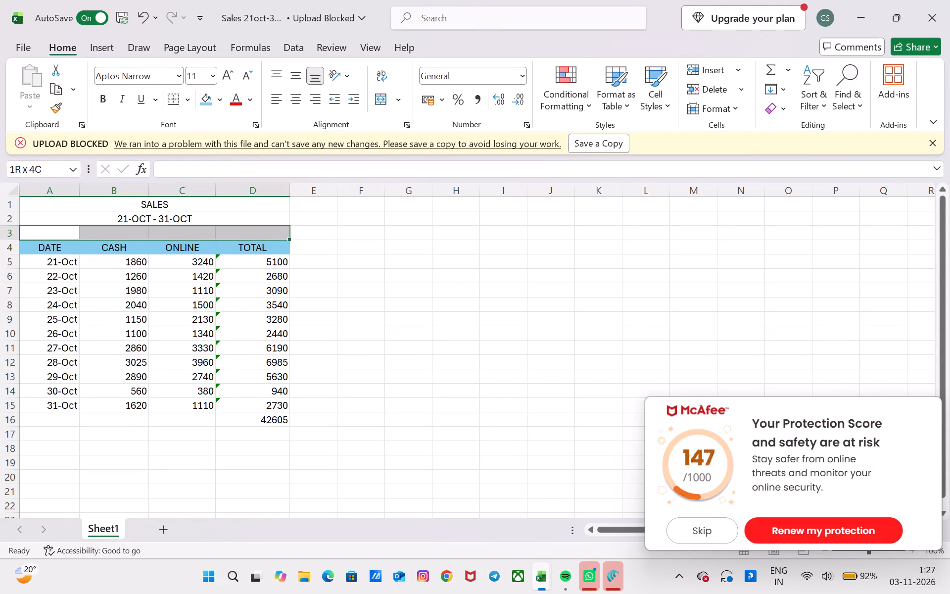
pyautogui.moveTo(245, 230); pyautogui.dragTo(244, 230)
pyautogui.click(382, 93)
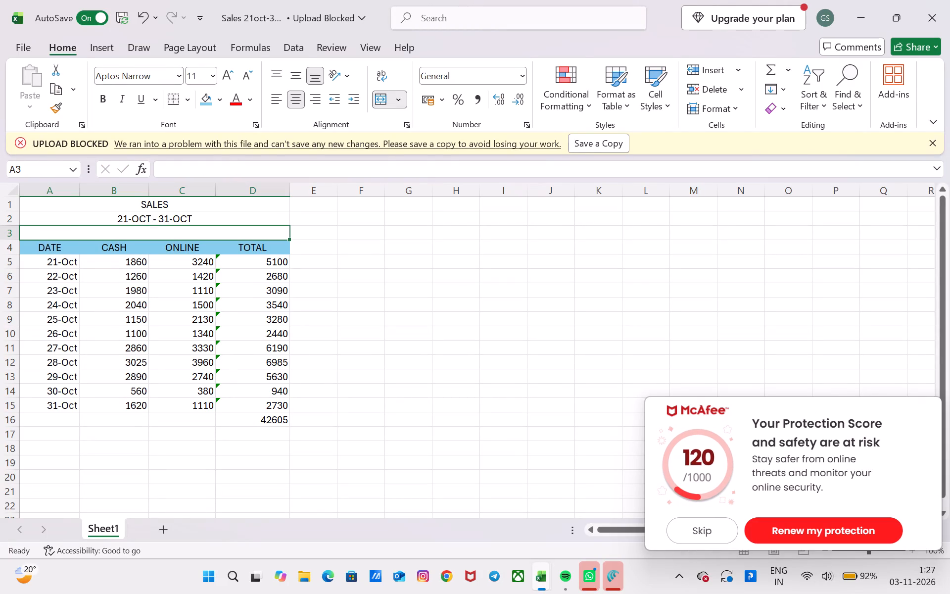
pyautogui.write('DAILY SUMMARY')
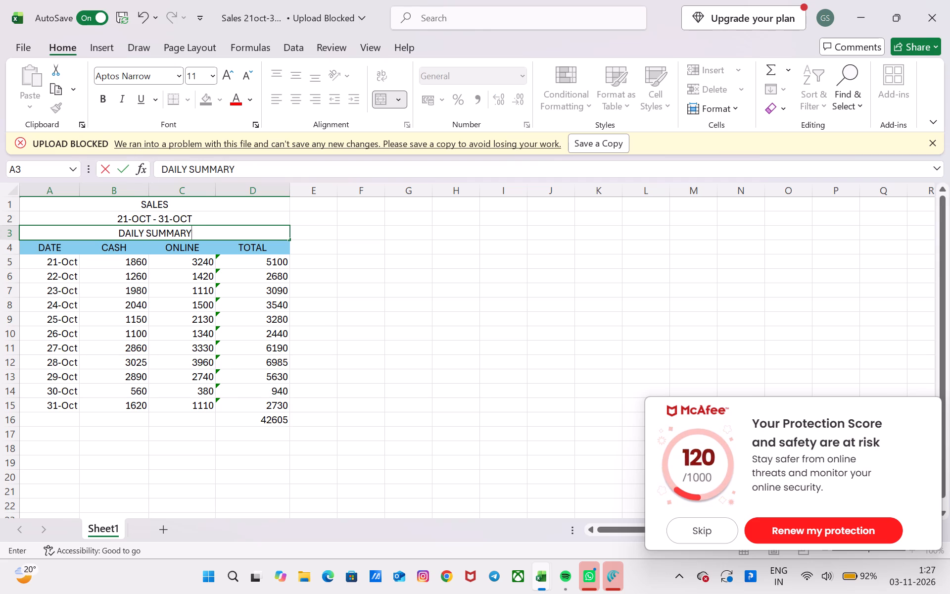
# Set the font color of the DAILY SUMMARY text in row 3 to white.
pyautogui.moveTo(204, 228); pyautogui.dragTo(152, 234)
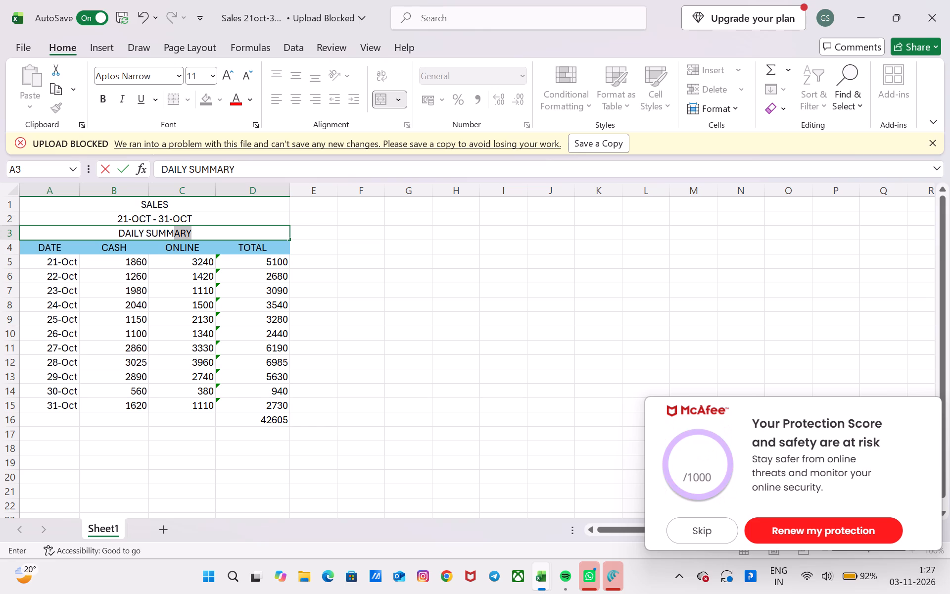
pyautogui.moveTo(152, 234); pyautogui.dragTo(116, 237)
pyautogui.click(170, 218)
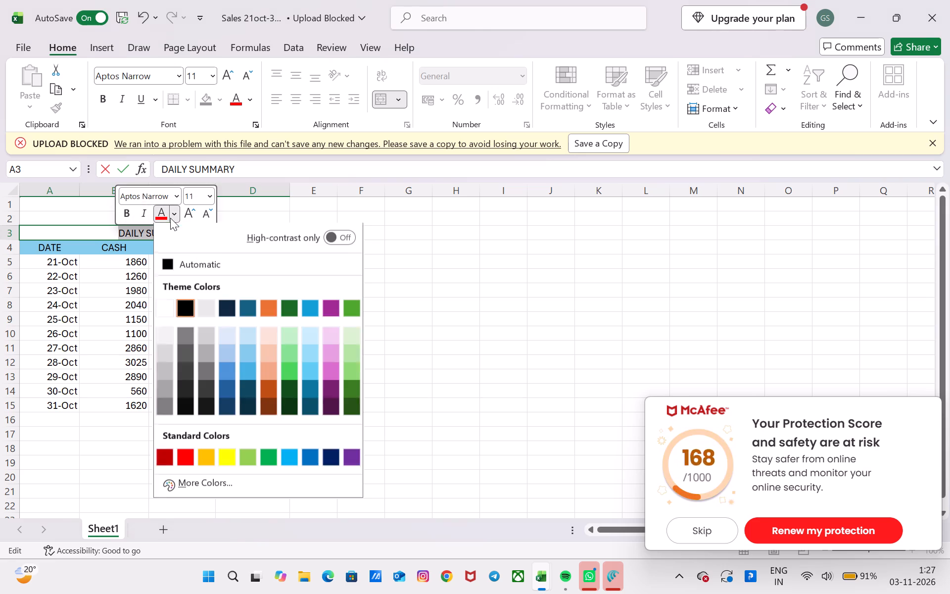
pyautogui.click(164, 309)
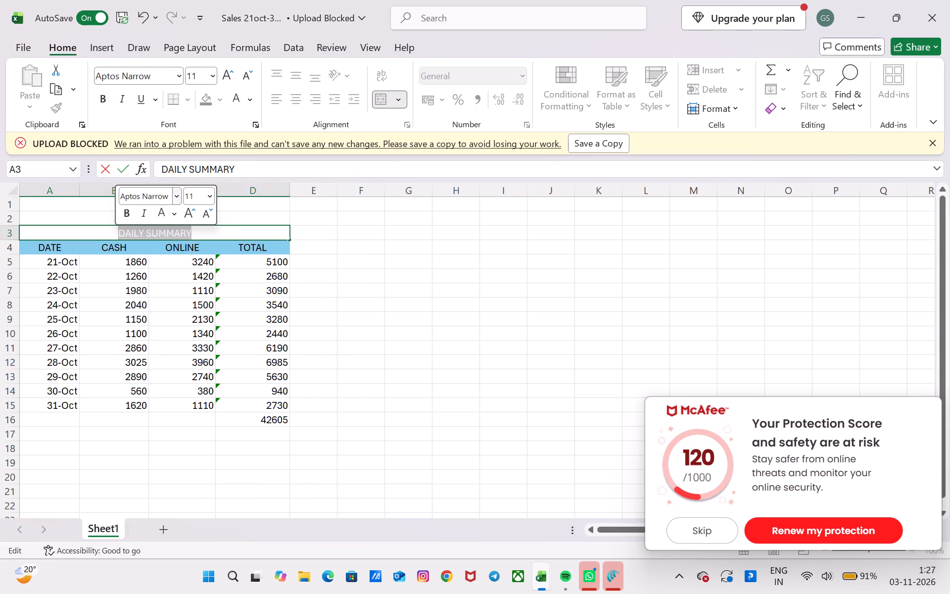
pyautogui.click(215, 234)
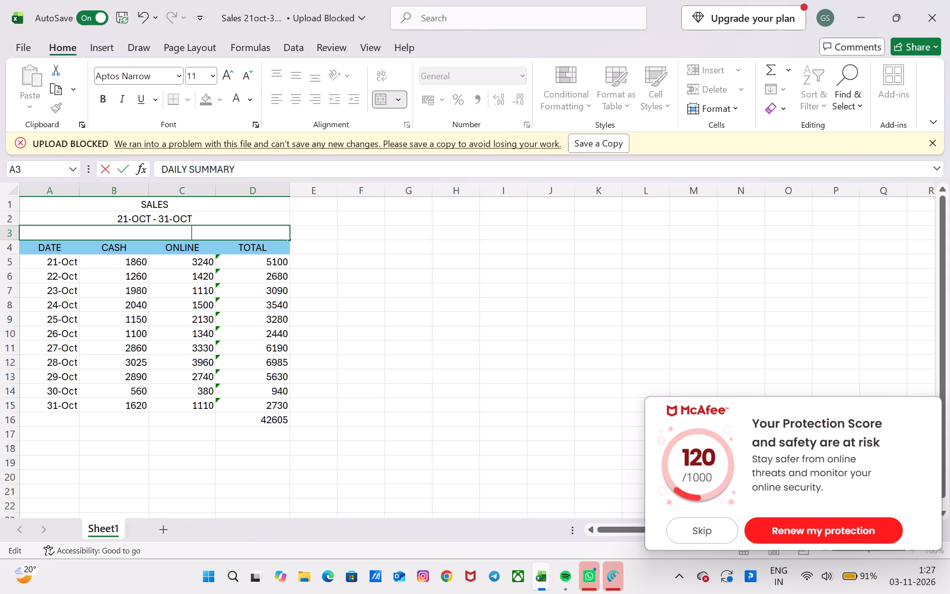
pyautogui.click(51, 215)
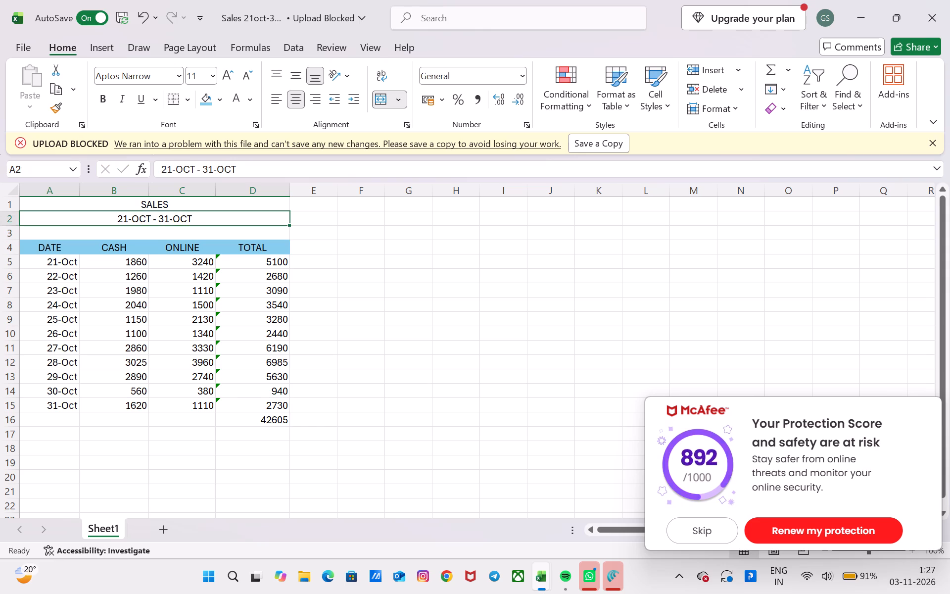
# Fill the merged DAILY SUMMARY cell in row 3 with the dark teal theme color.
pyautogui.moveTo(25, 232); pyautogui.dragTo(242, 232)
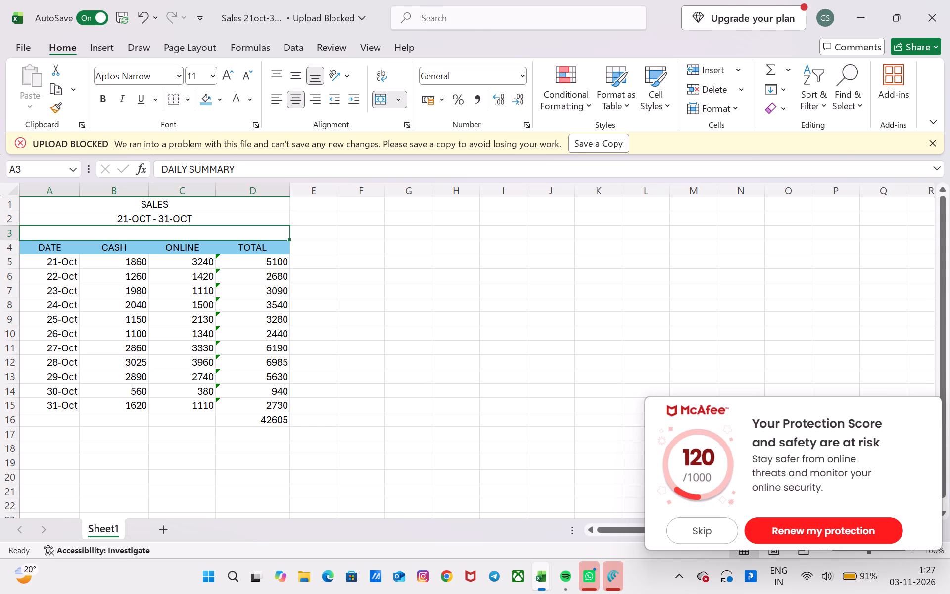
pyautogui.click(218, 97)
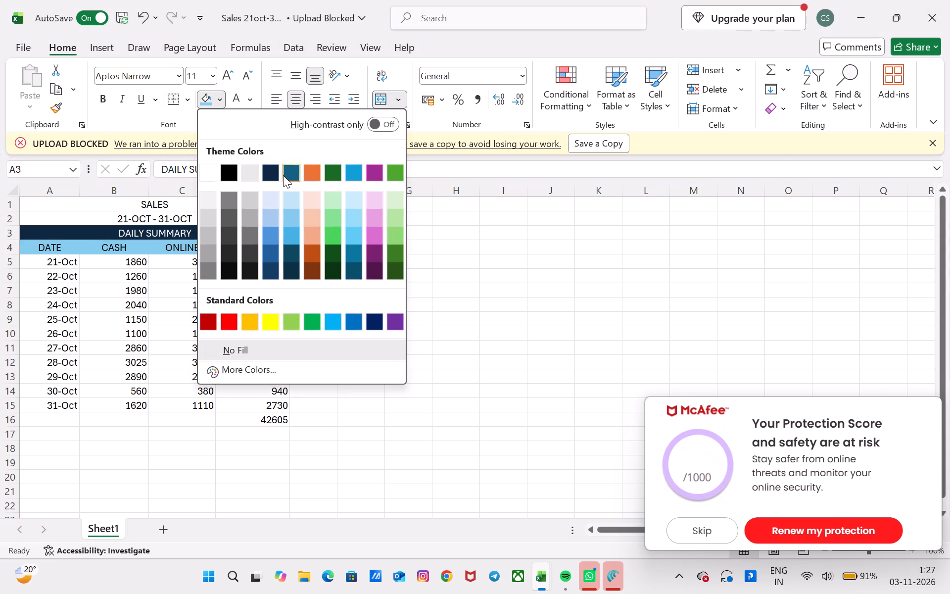
pyautogui.click(287, 171)
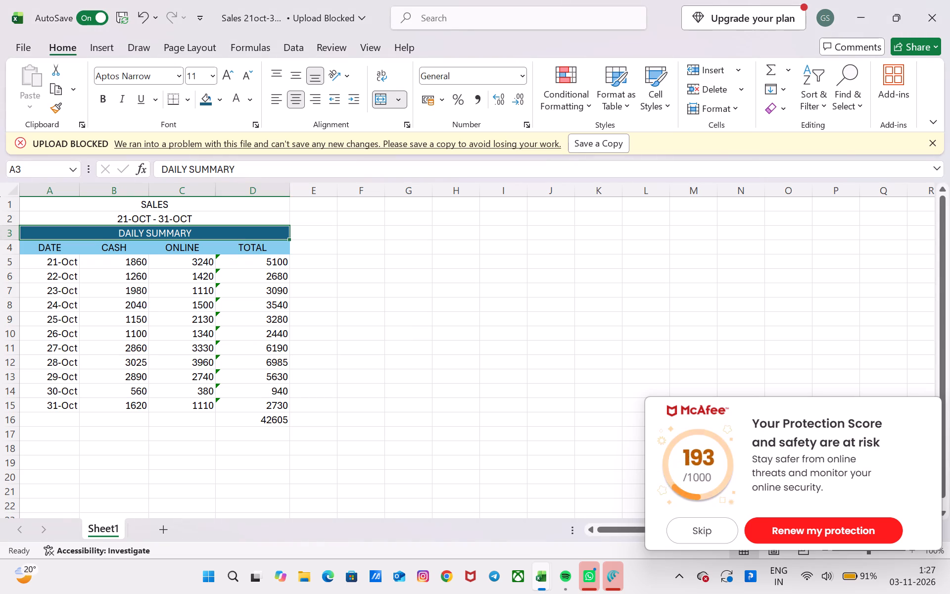
# Fill the merged SALES title cell in row 1 with the dark teal theme color.
pyautogui.click(97, 210)
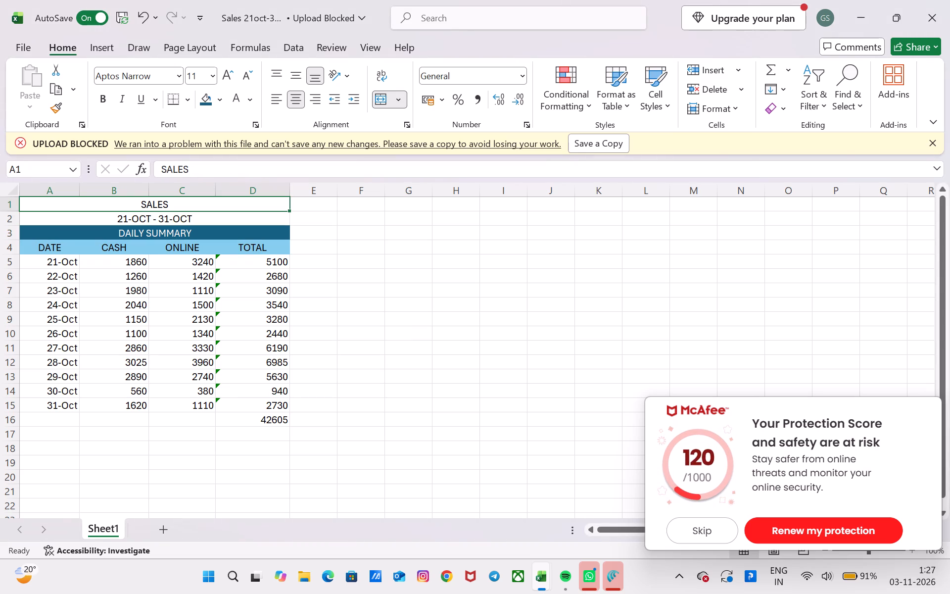
pyautogui.click(218, 95)
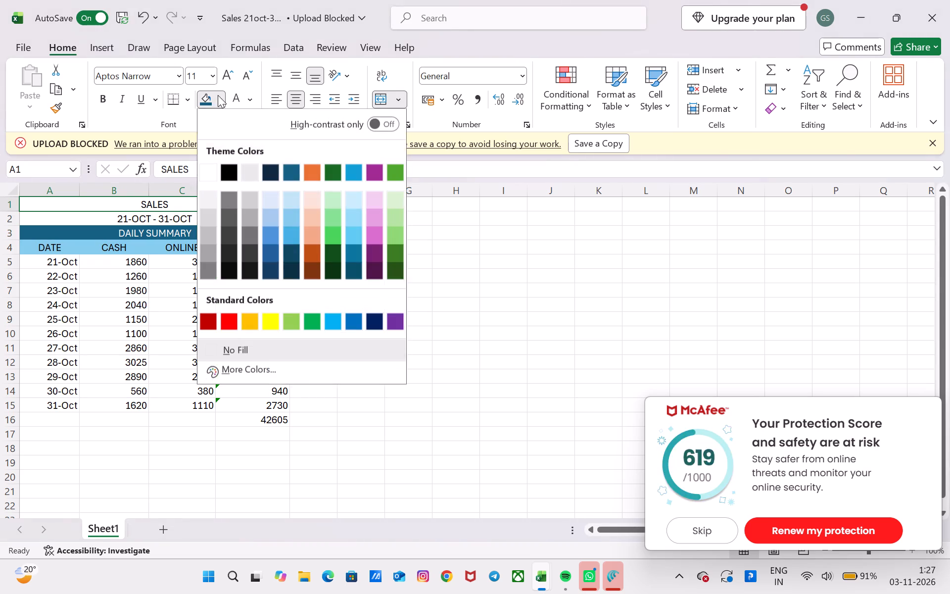
pyautogui.click(289, 169)
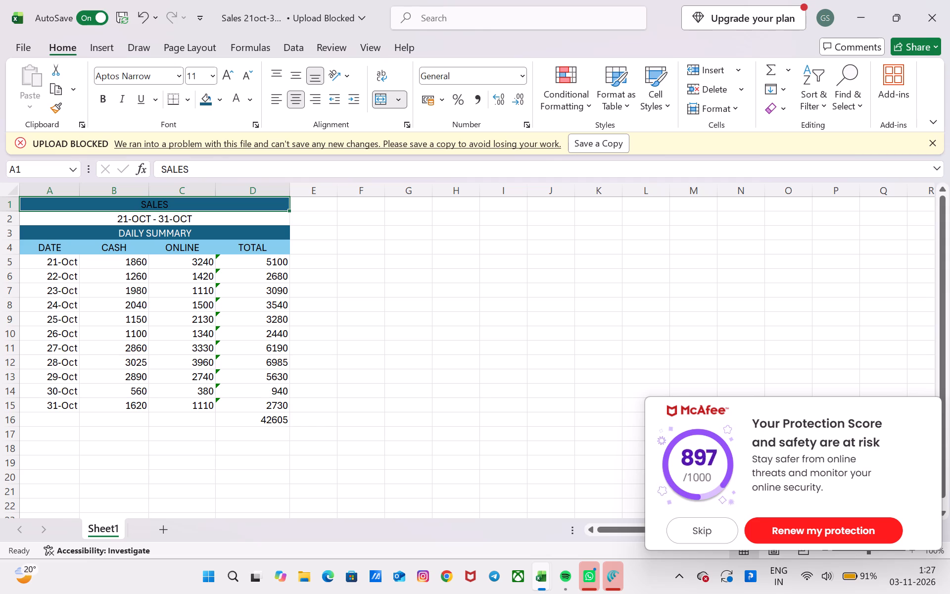
# Set the font color of the SALES title text in row 1 to the light gray theme color.
pyautogui.moveTo(198, 168); pyautogui.dragTo(160, 166)
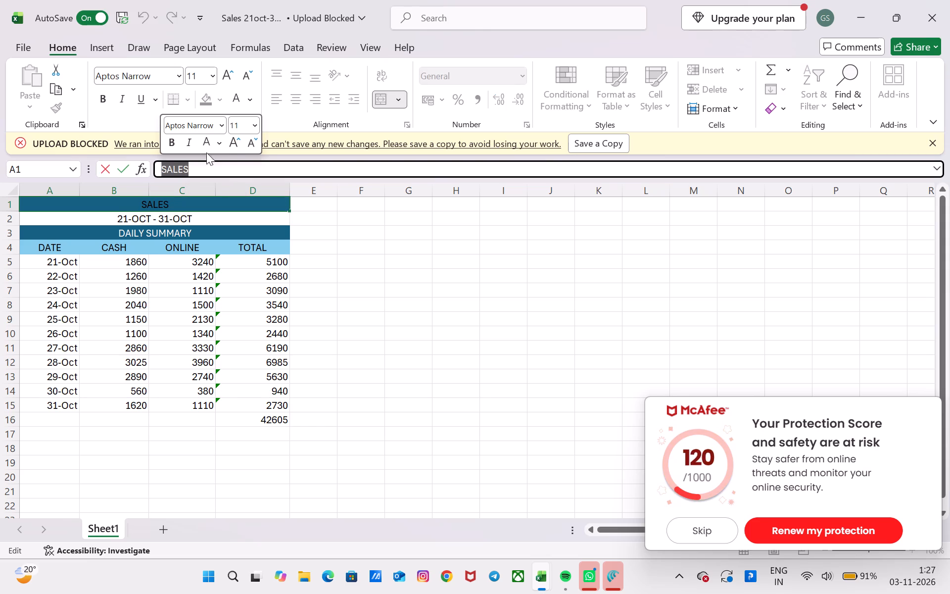
pyautogui.click(184, 205)
pyautogui.moveTo(184, 205); pyautogui.dragTo(144, 205)
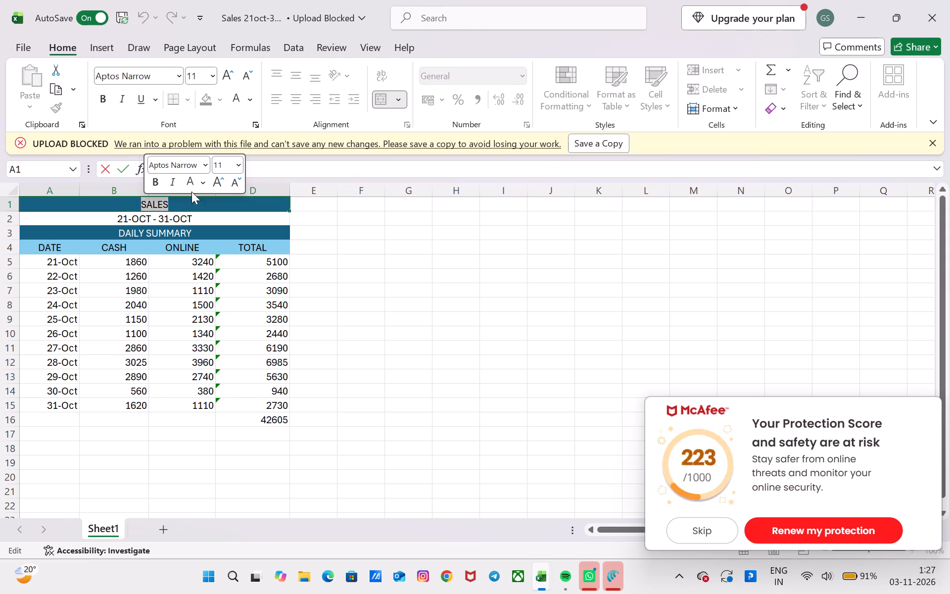
pyautogui.click(205, 183)
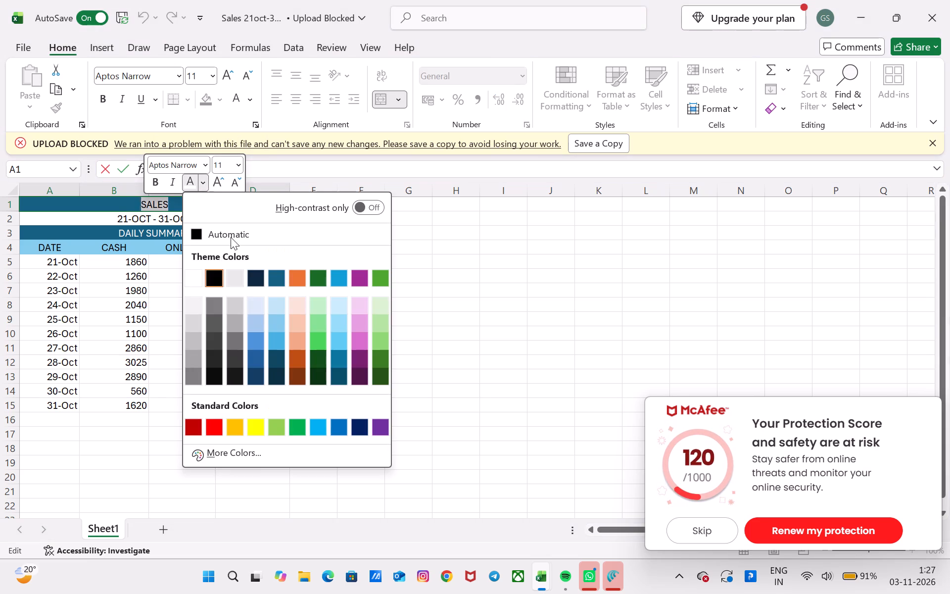
pyautogui.click(237, 282)
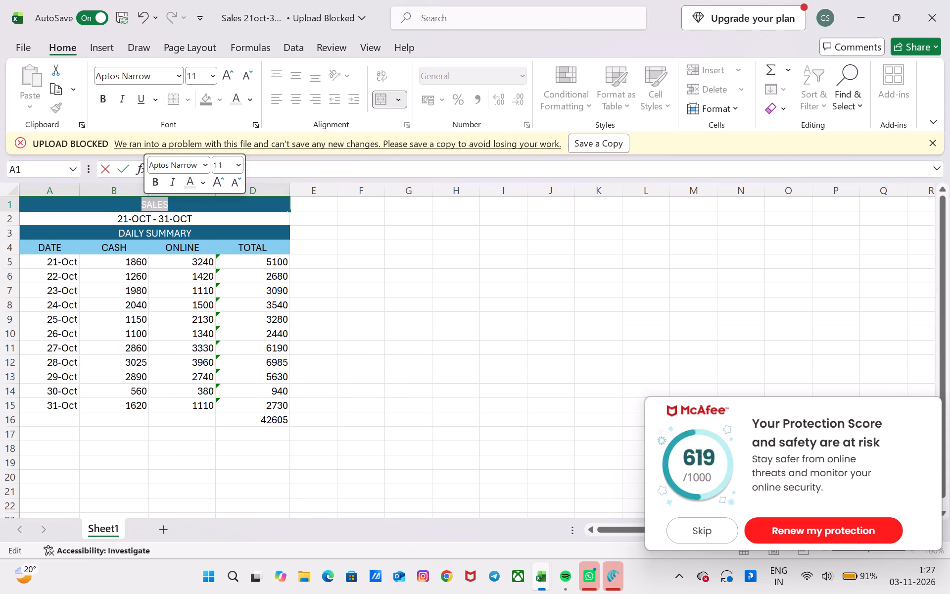
# Fill the grand total cell D16 with standard green.
pyautogui.click(237, 418)
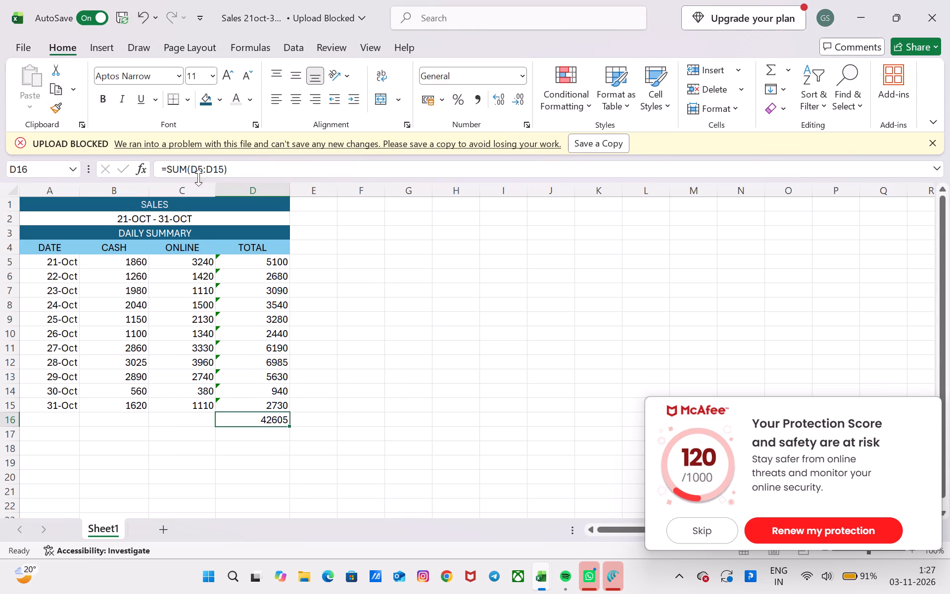
pyautogui.click(219, 99)
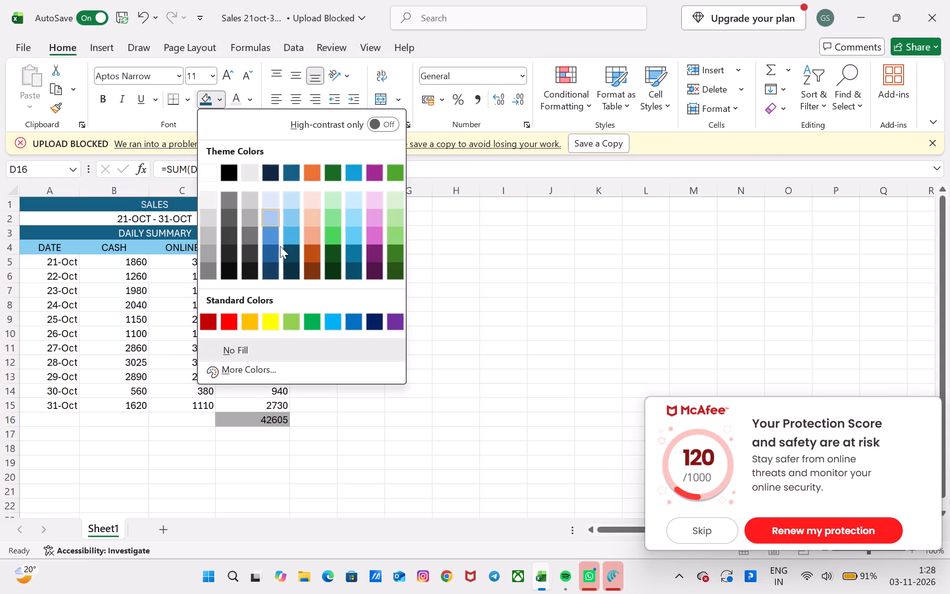
pyautogui.click(312, 326)
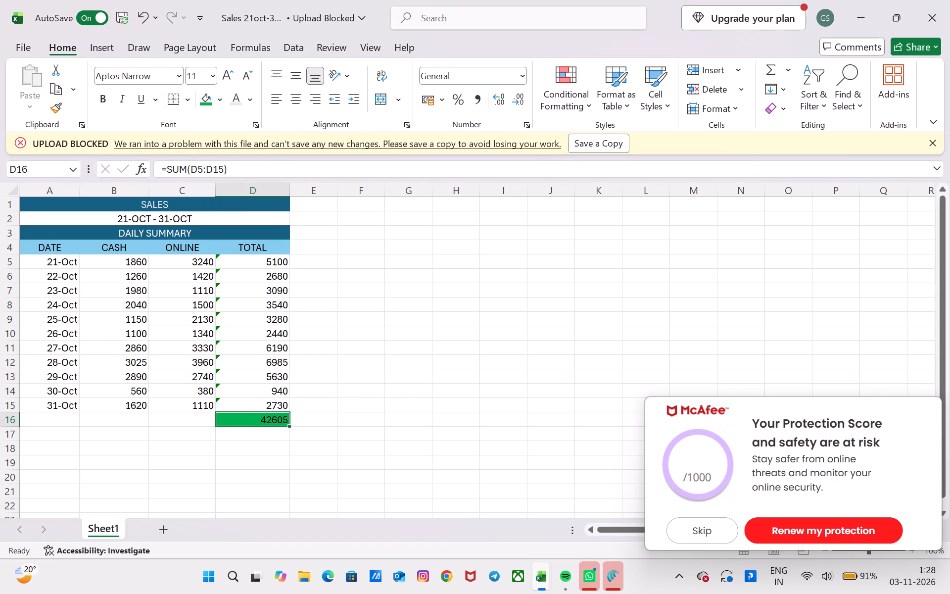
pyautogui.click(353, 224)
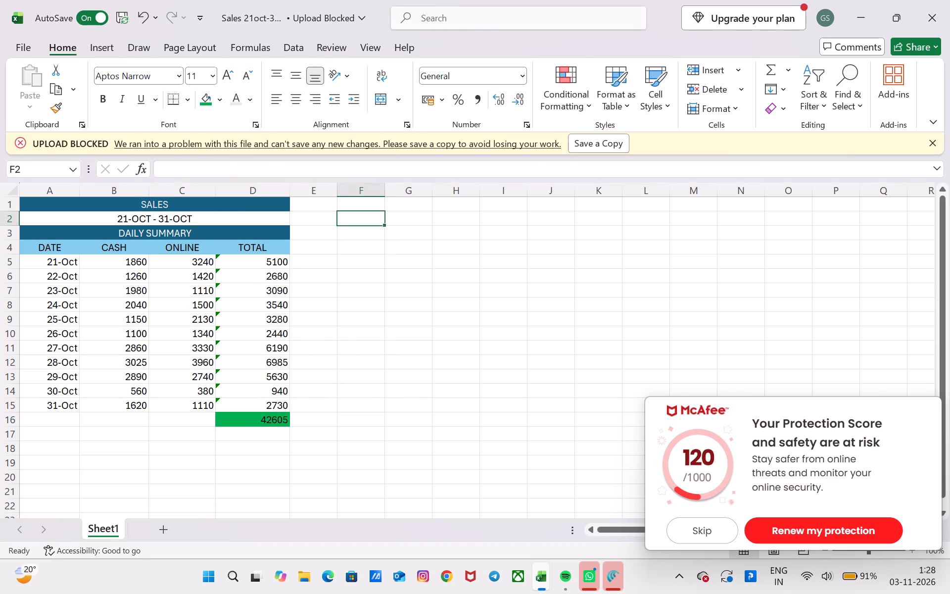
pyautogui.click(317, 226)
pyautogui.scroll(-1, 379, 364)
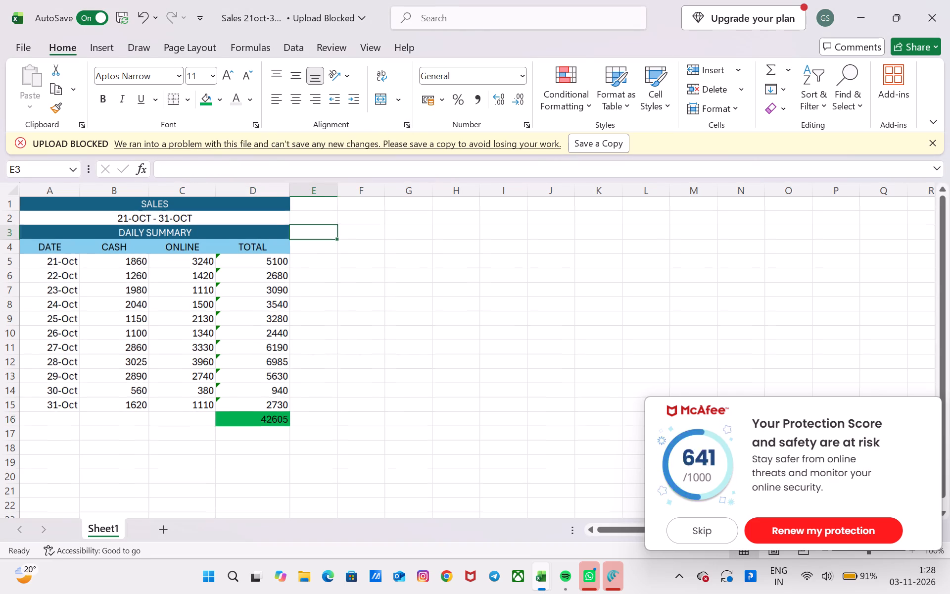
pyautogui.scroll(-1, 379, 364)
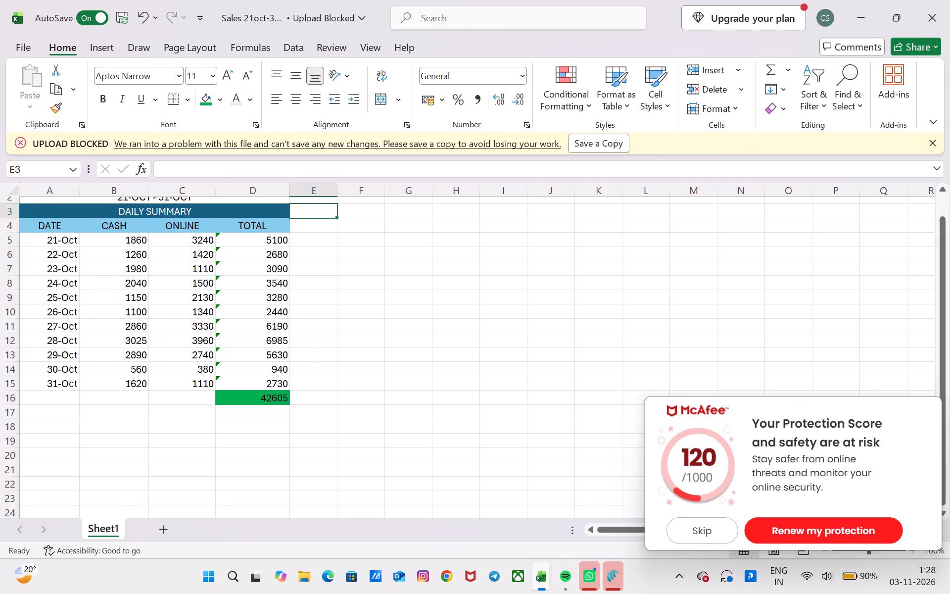
# Open the recent workbook CART FINAL OUTCOME.
pyautogui.click(19, 48)
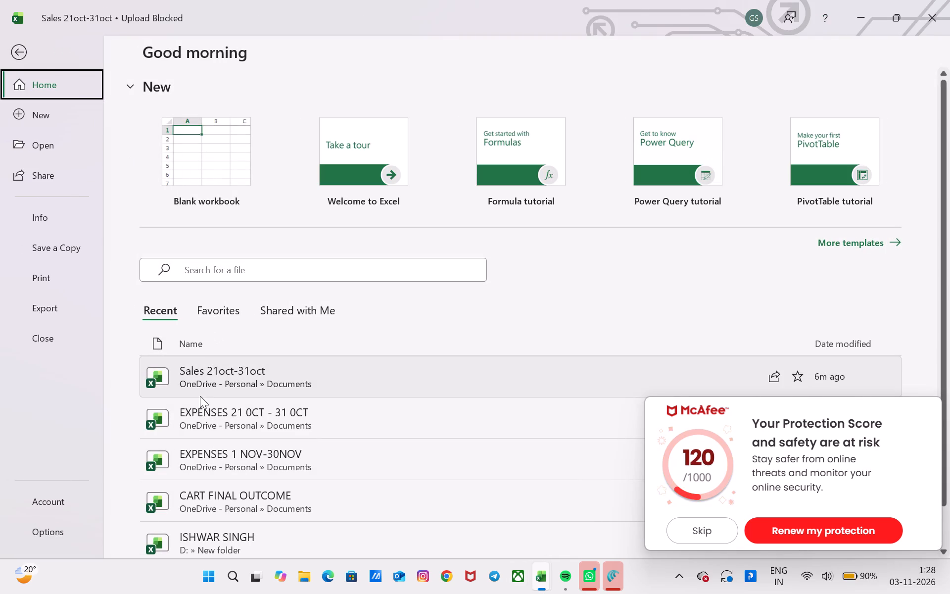
pyautogui.click(203, 501)
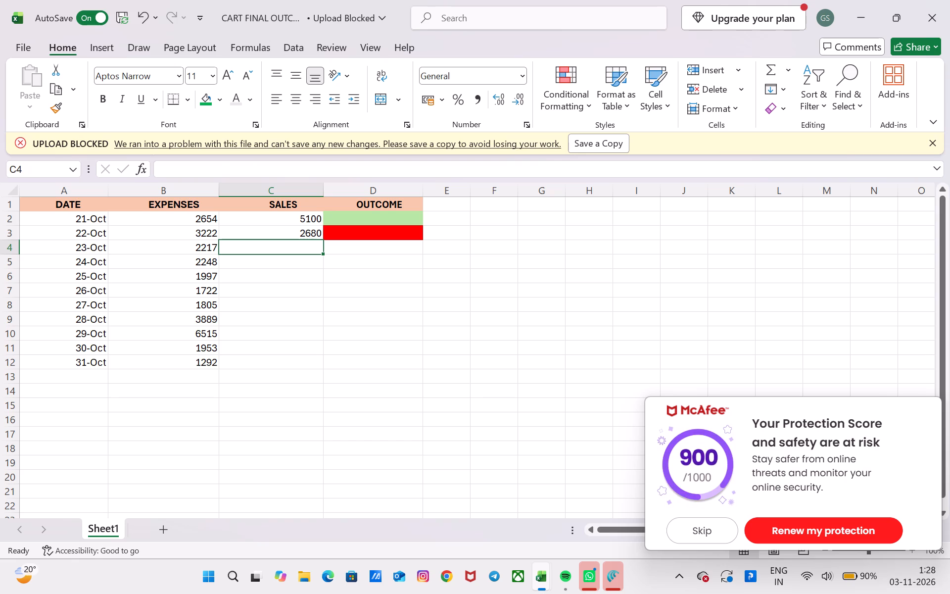
# Clear the EXPENSES values for 21-Oct to 25-Oct in cells B2:B6.
pyautogui.moveTo(192, 217); pyautogui.dragTo(203, 361)
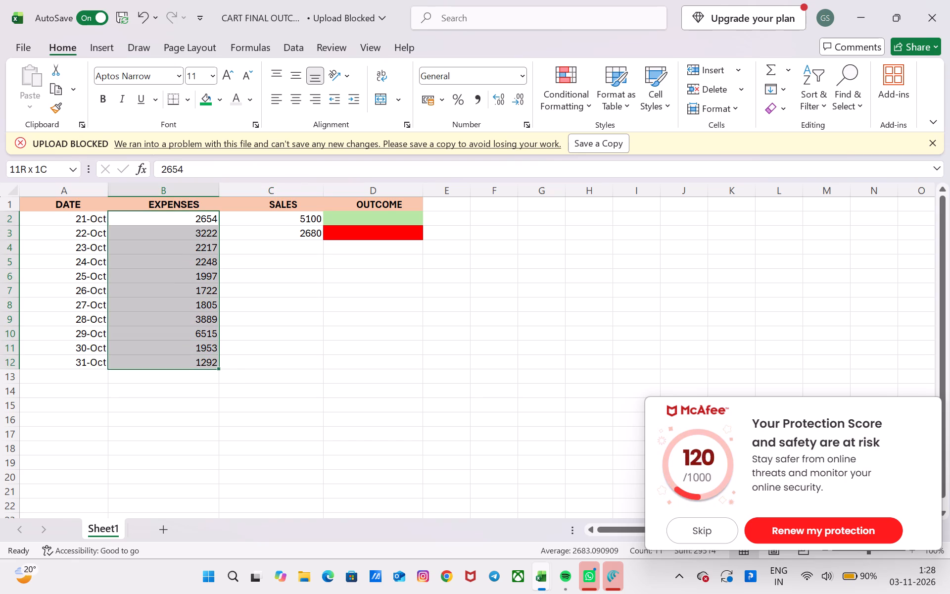
pyautogui.moveTo(203, 361); pyautogui.dragTo(203, 361)
pyautogui.press('BackSpace')
pyautogui.press('BackSpace')
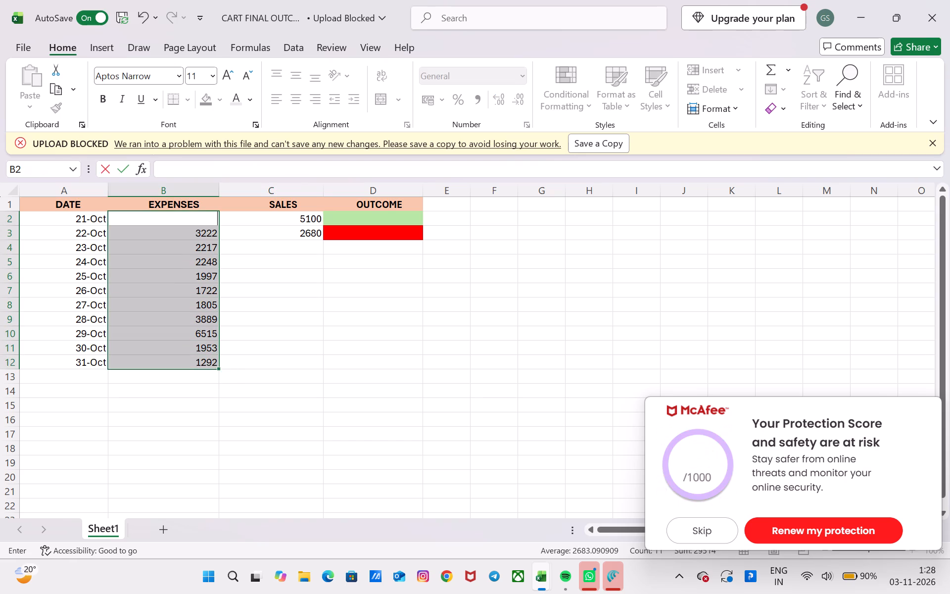
pyautogui.press('BackSpace')
pyautogui.hotkey('ctrl', 'x')
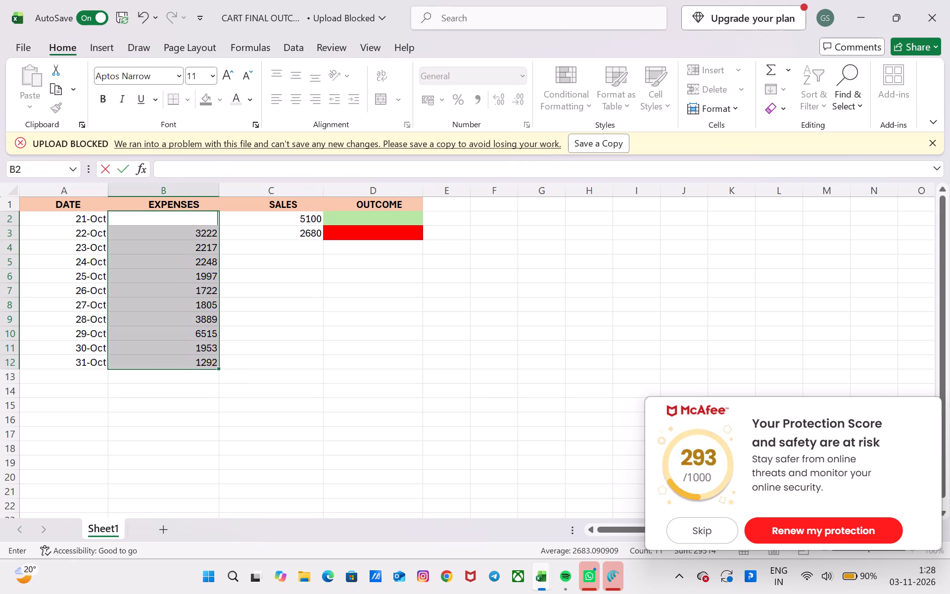
pyautogui.press('BackSpace')
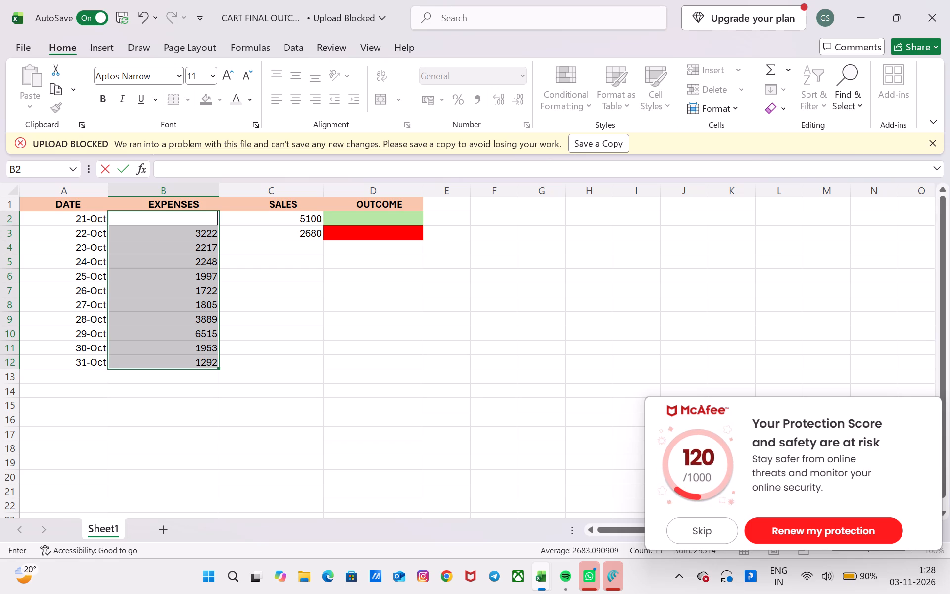
pyautogui.click(188, 237)
pyautogui.press('BackSpace')
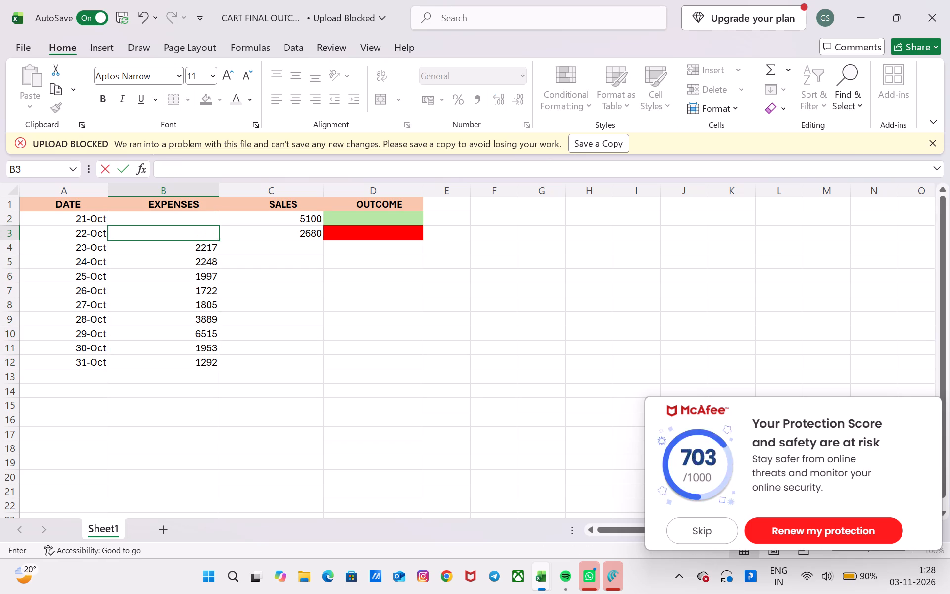
pyautogui.click(191, 247)
pyautogui.press('BackSpace')
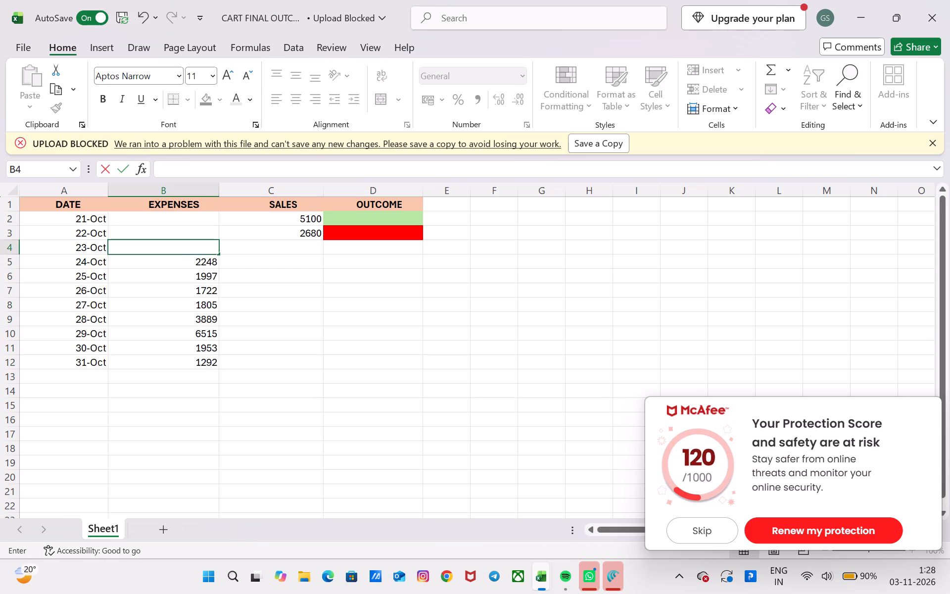
pyautogui.click(193, 256)
pyautogui.click(185, 264)
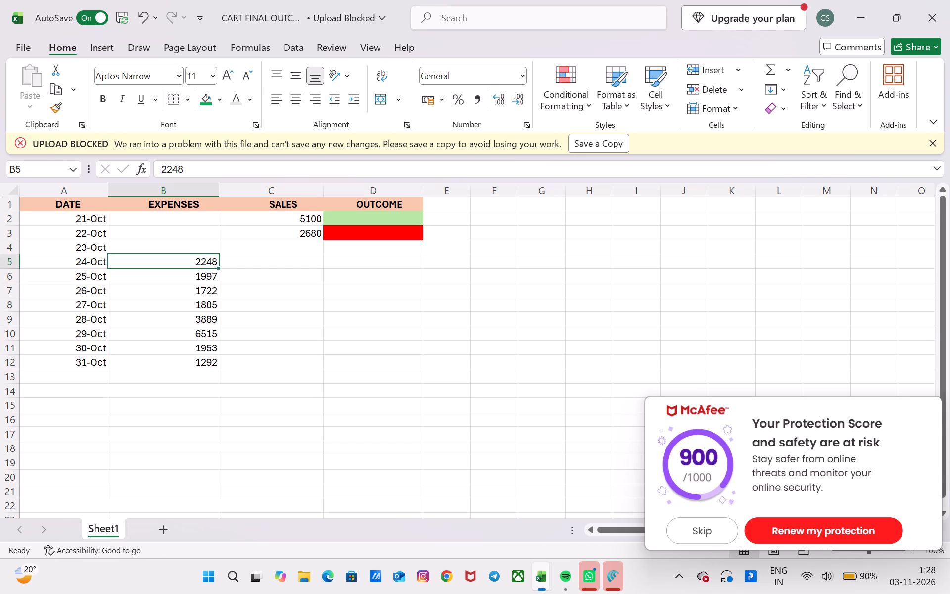
pyautogui.press('BackSpace')
pyautogui.click(182, 276)
pyautogui.press('BackSpace')
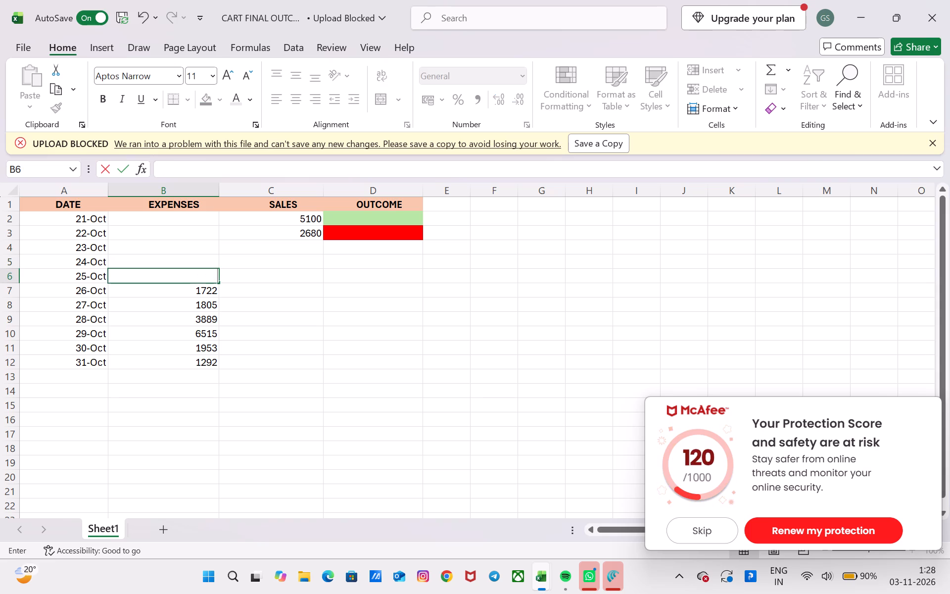
# Clear the EXPENSES values for 26-Oct to 30-Oct in cells B7:B11.
pyautogui.click(182, 289)
pyautogui.press('BackSpace')
pyautogui.click(181, 302)
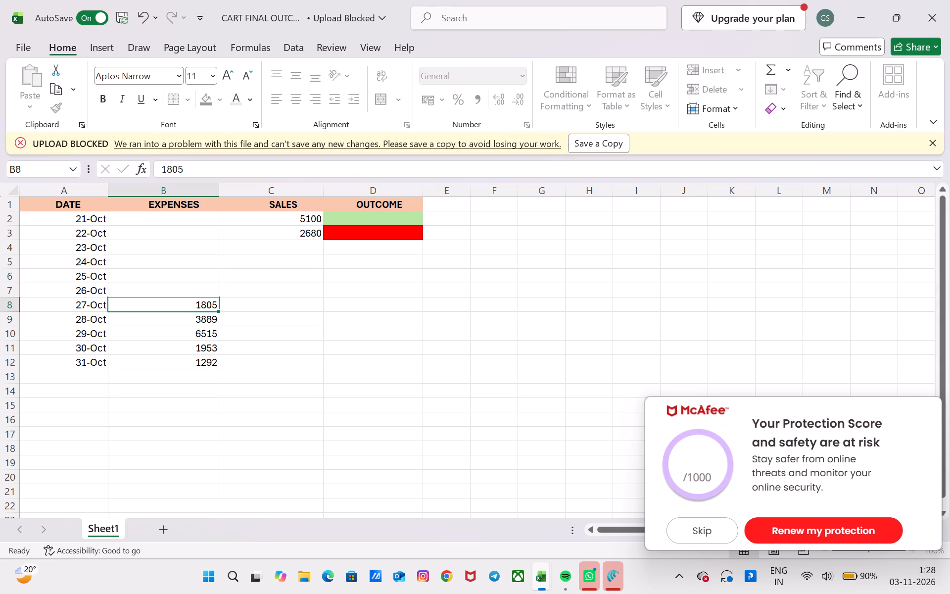
pyautogui.press('BackSpace')
pyautogui.click(181, 320)
pyautogui.press('BackSpace')
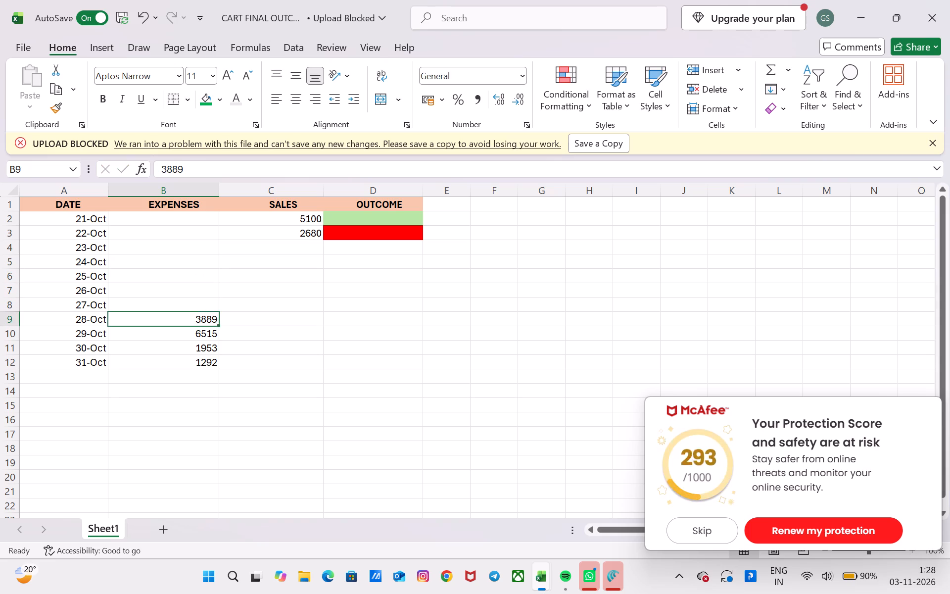
pyautogui.press('BackSpace')
pyautogui.click(177, 335)
pyautogui.press('BackSpace')
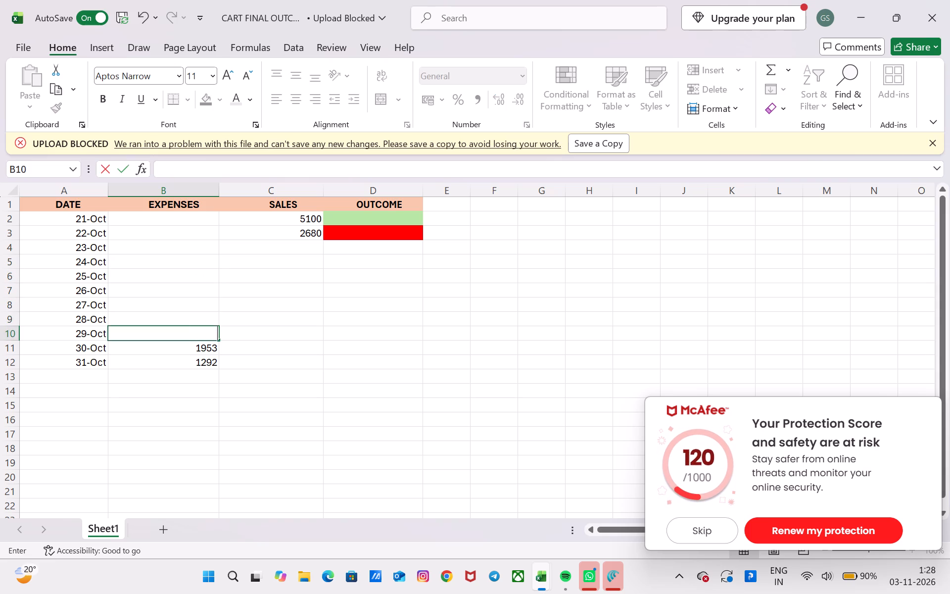
pyautogui.click(177, 347)
pyautogui.press('BackSpace')
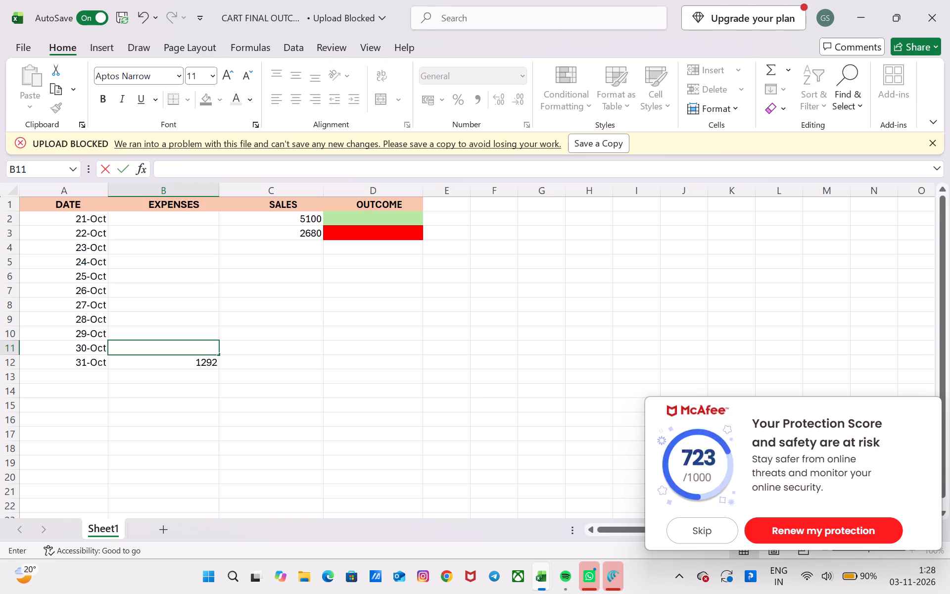
# Clear the remaining 31-Oct expense in B12 and the SALES values for 21-Oct and 22-Oct in C2:C3.
pyautogui.click(179, 364)
pyautogui.press('BackSpace')
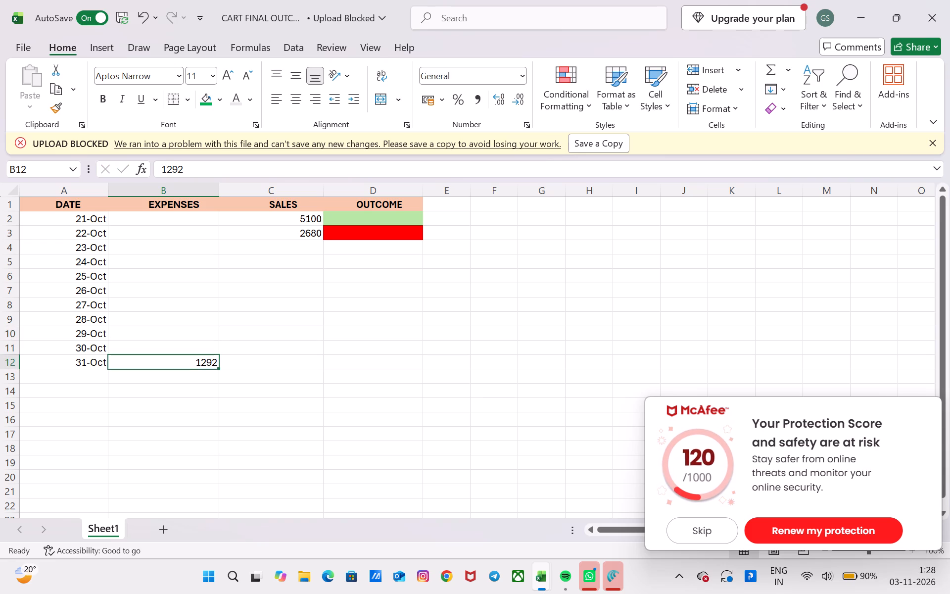
pyautogui.click(265, 233)
pyautogui.press('BackSpace')
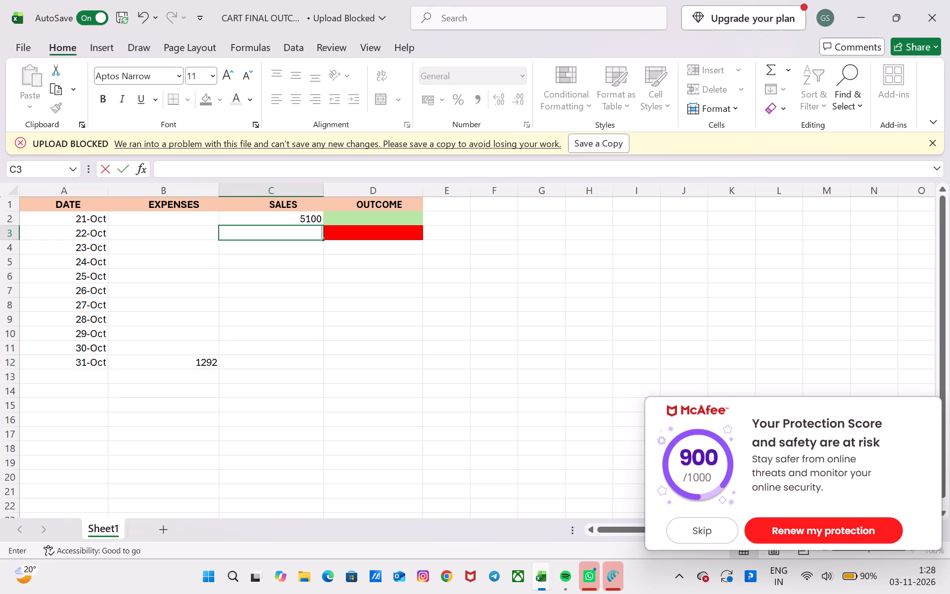
pyautogui.click(188, 361)
pyautogui.press('BackSpace')
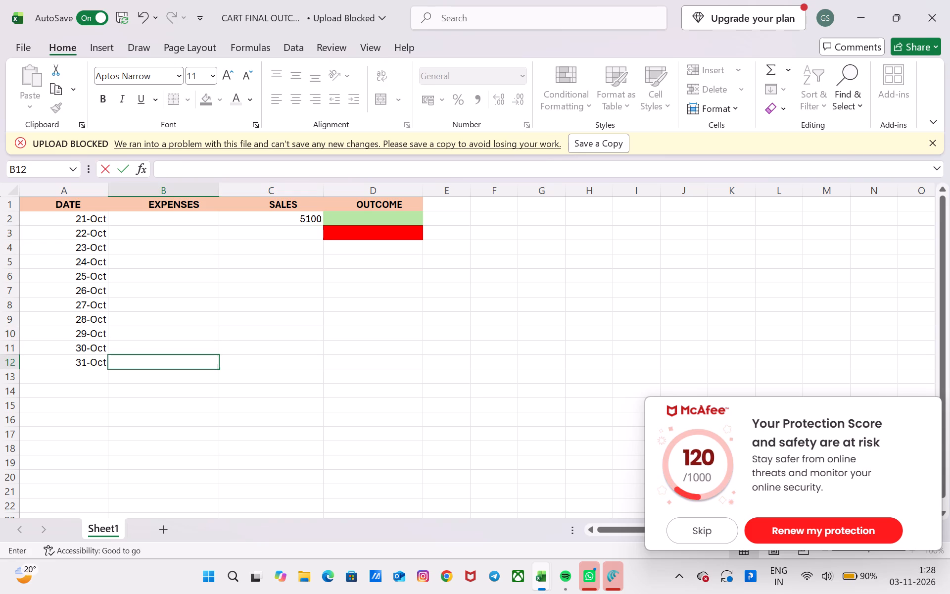
pyautogui.click(282, 218)
pyautogui.press('BackSpace')
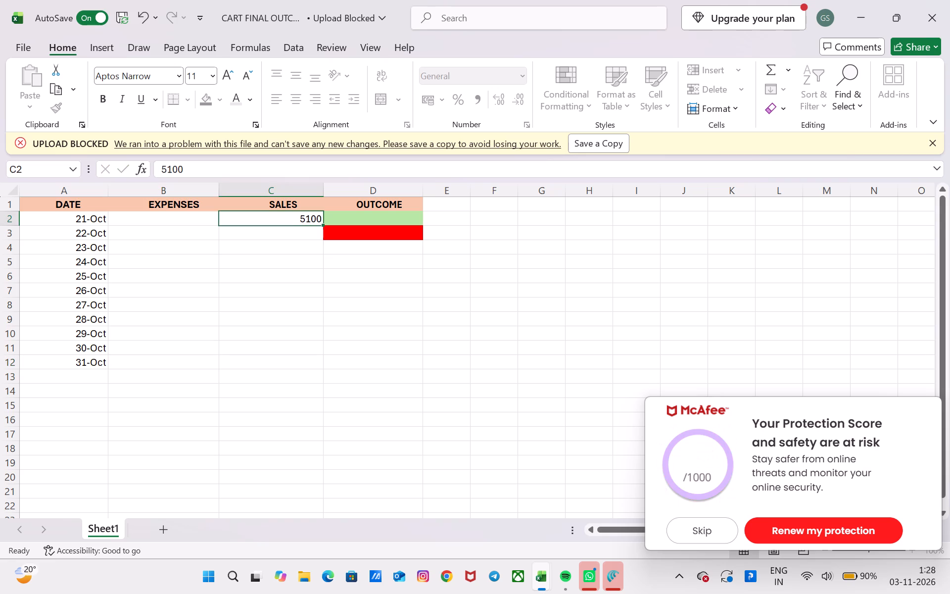
pyautogui.press('BackSpace')
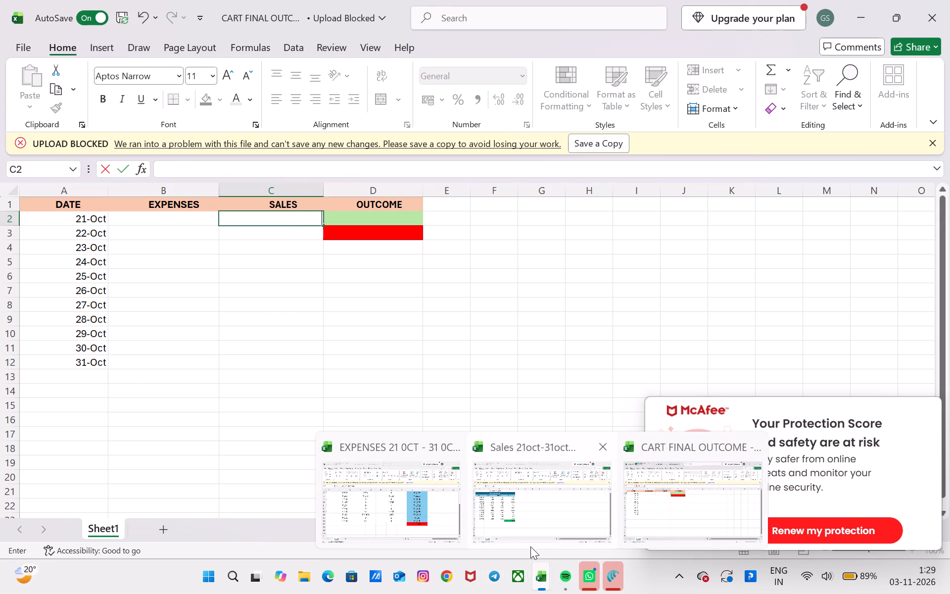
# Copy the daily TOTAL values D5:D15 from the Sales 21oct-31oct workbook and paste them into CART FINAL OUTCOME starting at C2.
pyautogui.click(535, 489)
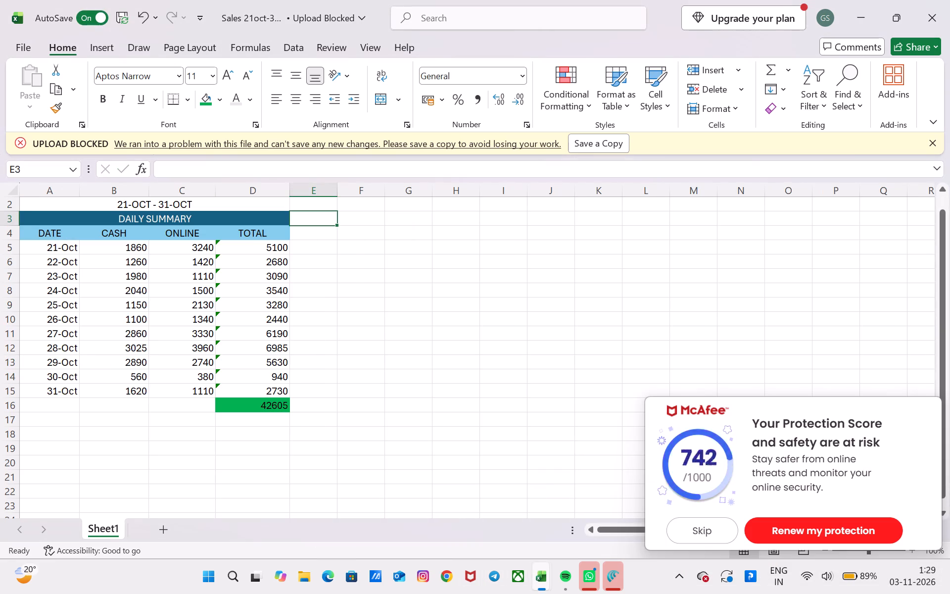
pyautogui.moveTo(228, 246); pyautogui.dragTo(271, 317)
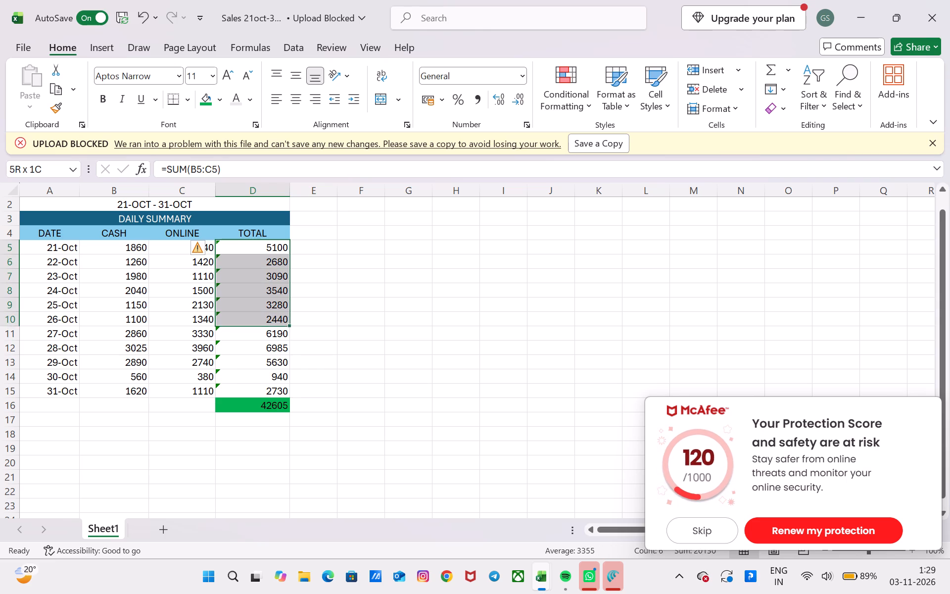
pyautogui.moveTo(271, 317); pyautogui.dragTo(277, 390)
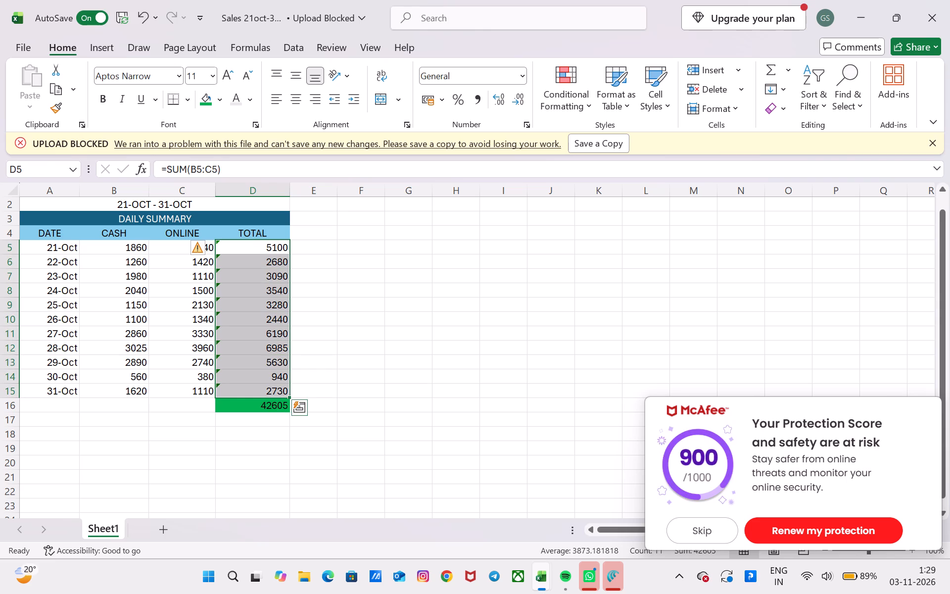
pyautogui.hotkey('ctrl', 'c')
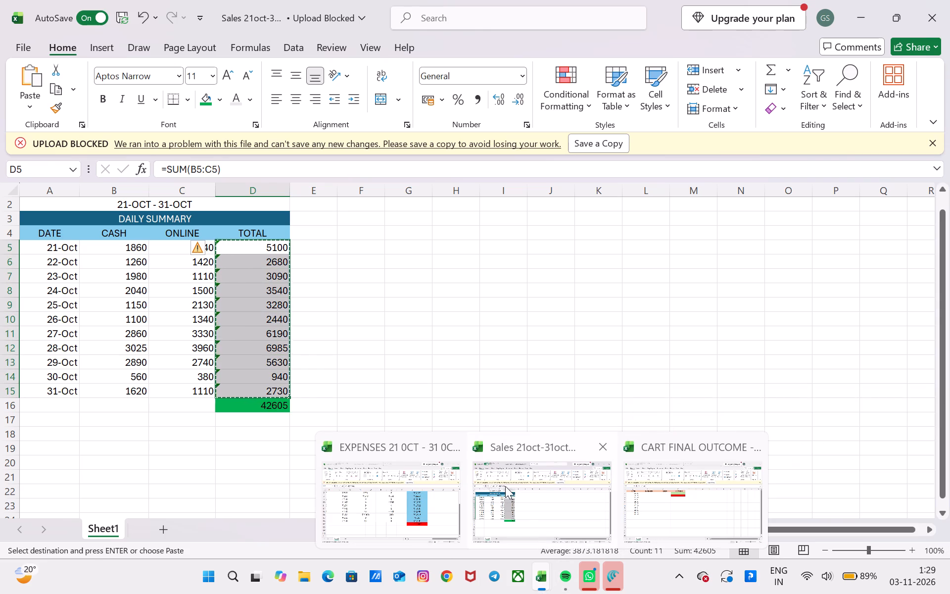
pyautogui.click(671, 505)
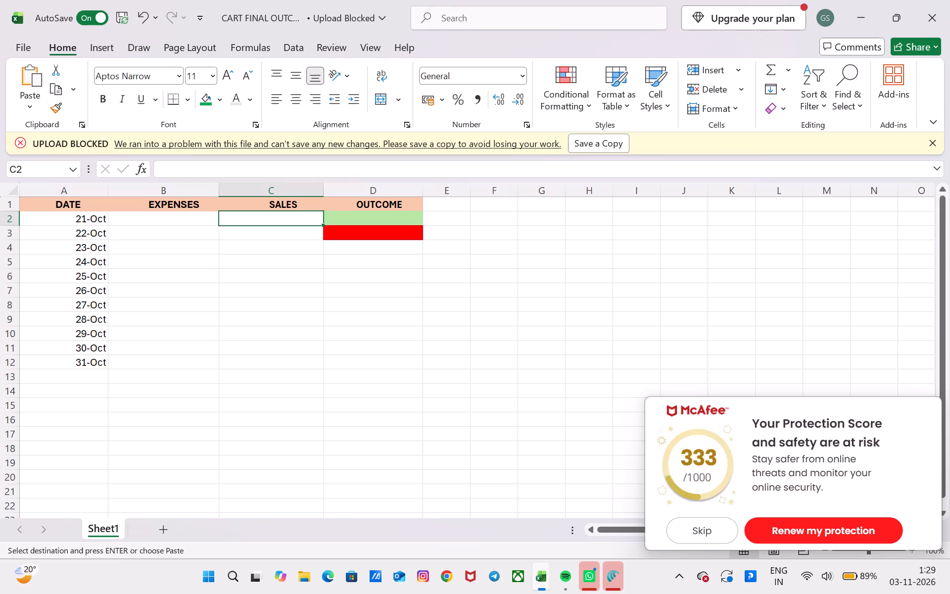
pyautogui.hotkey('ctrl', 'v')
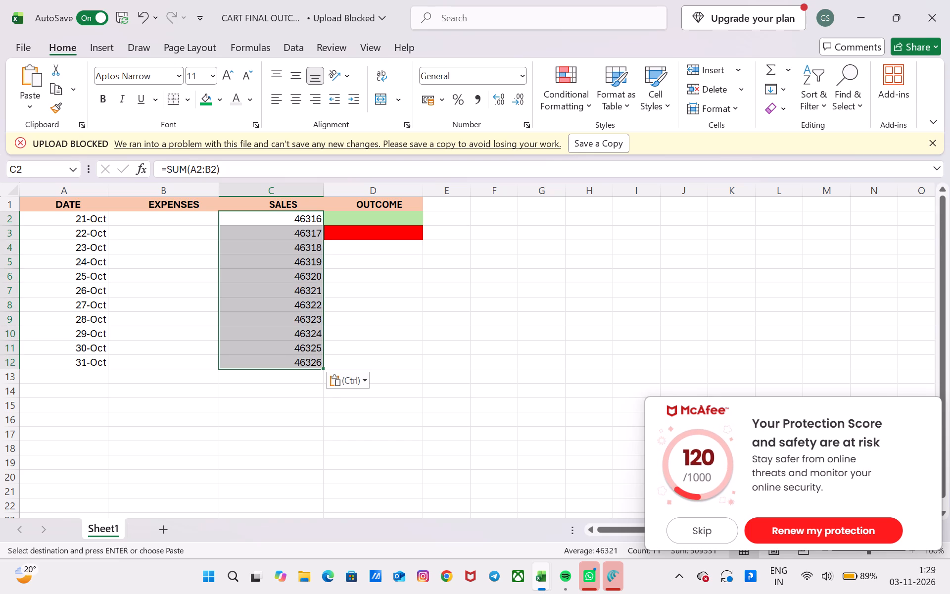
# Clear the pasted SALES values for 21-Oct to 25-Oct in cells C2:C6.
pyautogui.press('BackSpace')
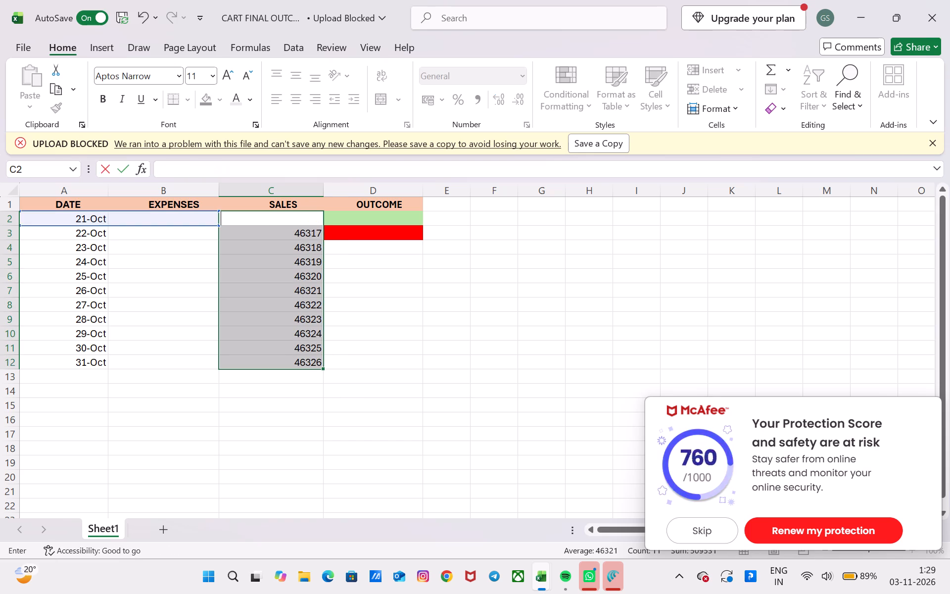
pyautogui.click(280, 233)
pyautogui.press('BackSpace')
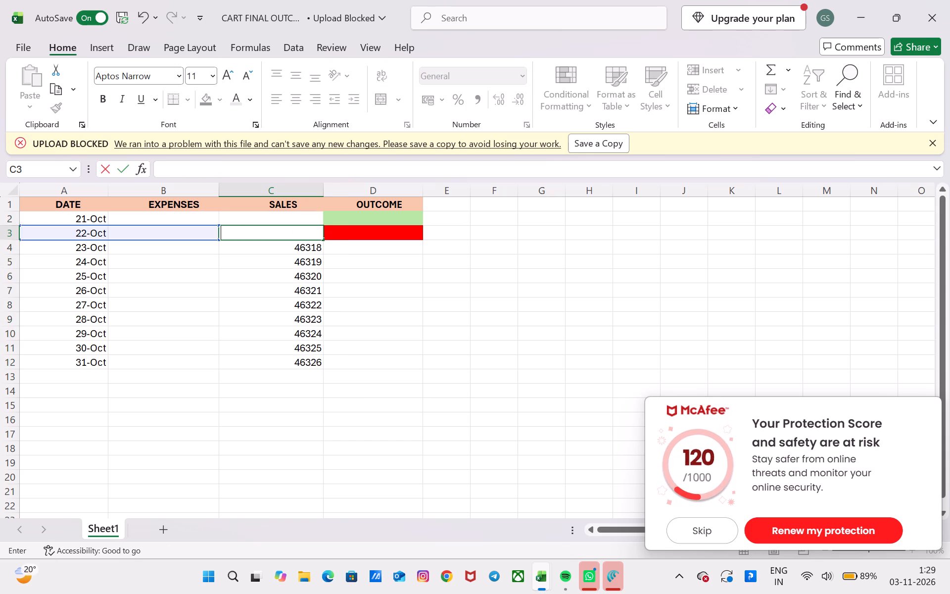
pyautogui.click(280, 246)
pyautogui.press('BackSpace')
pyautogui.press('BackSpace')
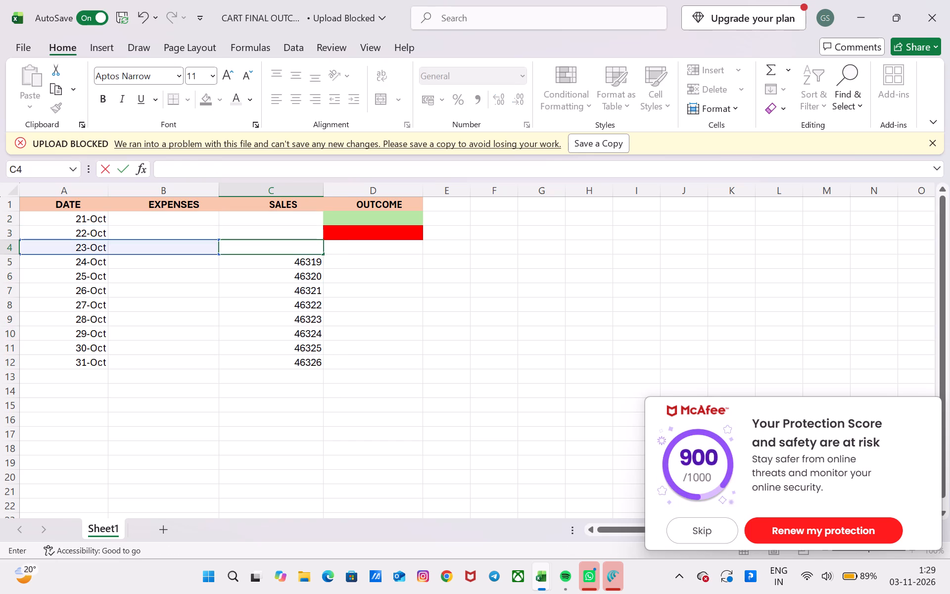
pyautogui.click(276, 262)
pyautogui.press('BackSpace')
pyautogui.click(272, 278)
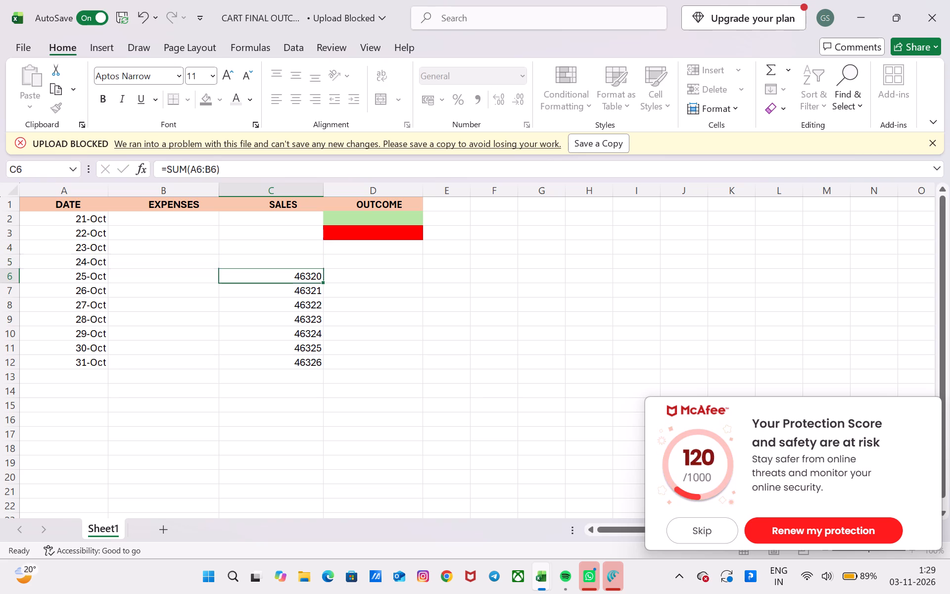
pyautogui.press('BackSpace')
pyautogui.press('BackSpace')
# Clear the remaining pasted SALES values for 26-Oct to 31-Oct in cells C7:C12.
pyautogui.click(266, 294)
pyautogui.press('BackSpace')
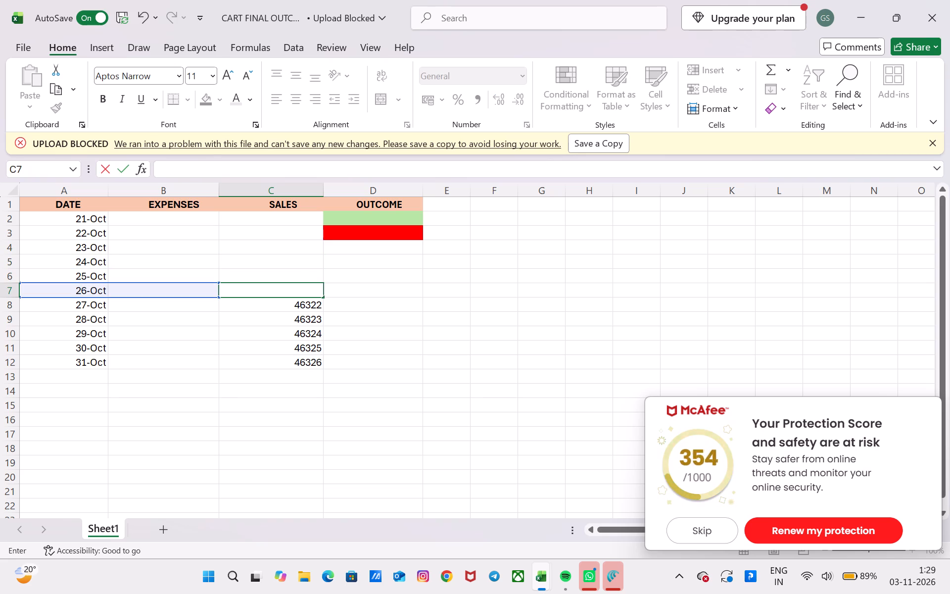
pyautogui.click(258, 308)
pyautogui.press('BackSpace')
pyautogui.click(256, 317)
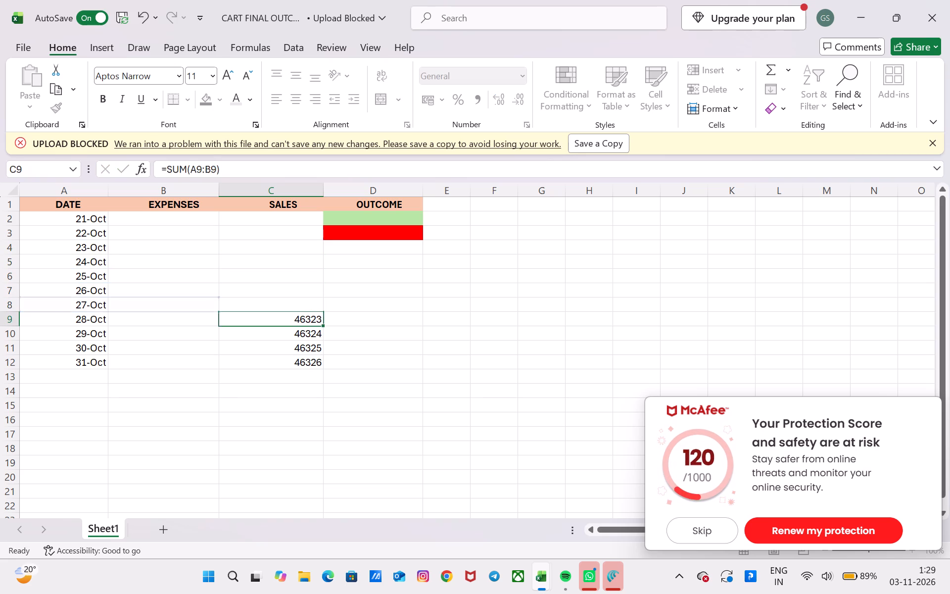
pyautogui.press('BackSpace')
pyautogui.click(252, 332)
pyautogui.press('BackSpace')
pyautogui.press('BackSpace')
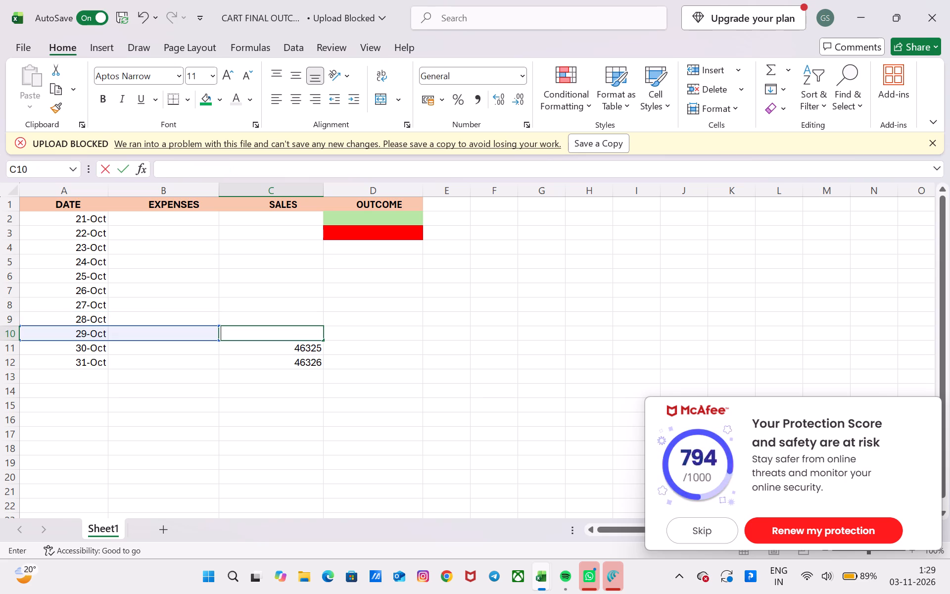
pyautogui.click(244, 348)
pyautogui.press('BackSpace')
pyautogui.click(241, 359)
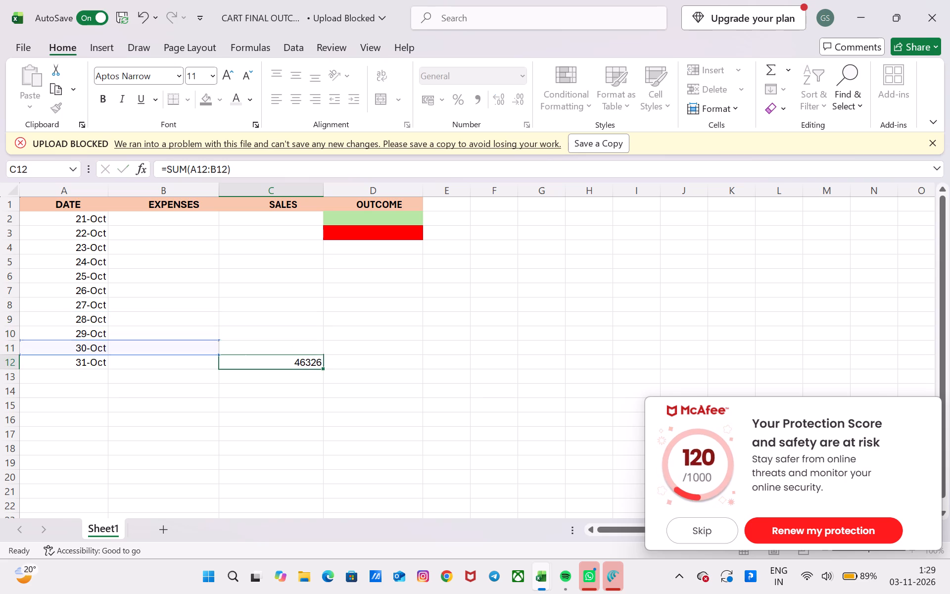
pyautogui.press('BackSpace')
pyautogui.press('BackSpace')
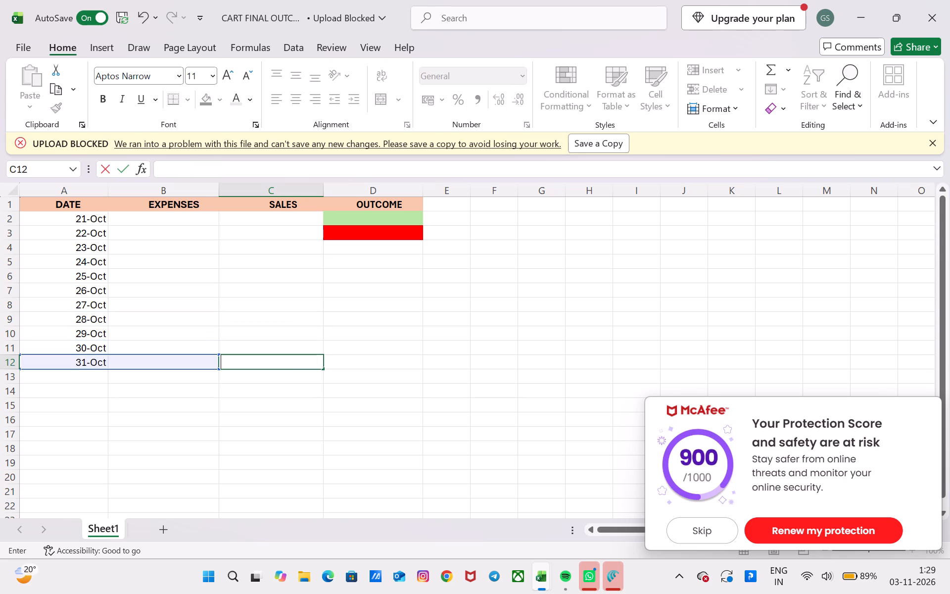
# Move the SALES header from C1 to B1, replacing the EXPENSES header there.
pyautogui.click(255, 202)
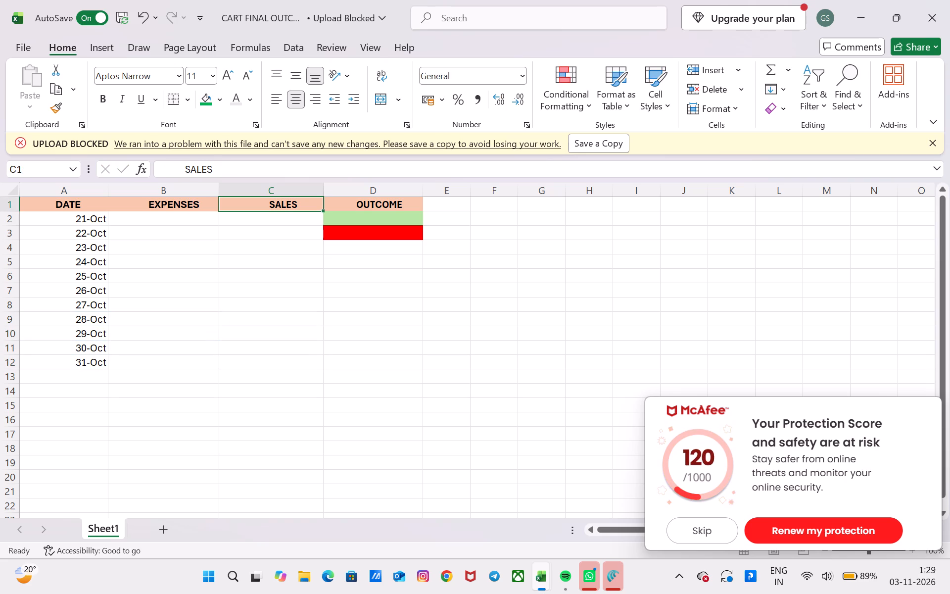
pyautogui.moveTo(255, 202); pyautogui.dragTo(221, 215)
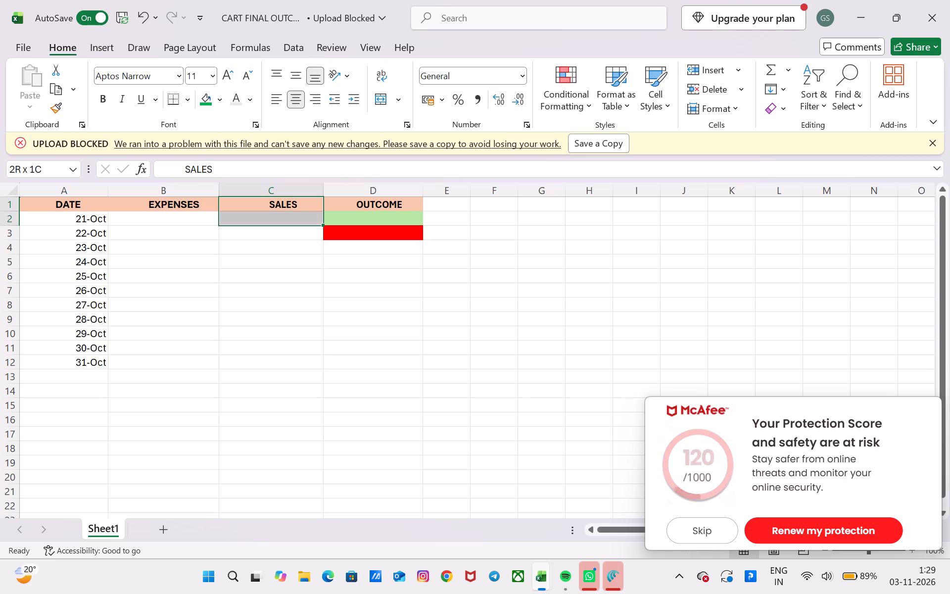
pyautogui.moveTo(221, 215); pyautogui.dragTo(226, 206)
pyautogui.moveTo(217, 205); pyautogui.dragTo(198, 206)
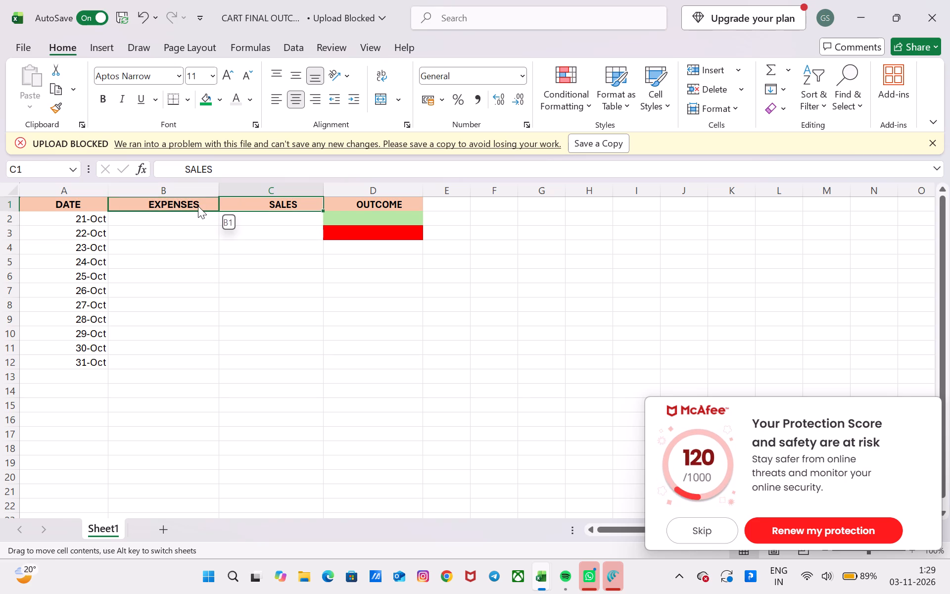
pyautogui.moveTo(198, 206); pyautogui.dragTo(197, 206)
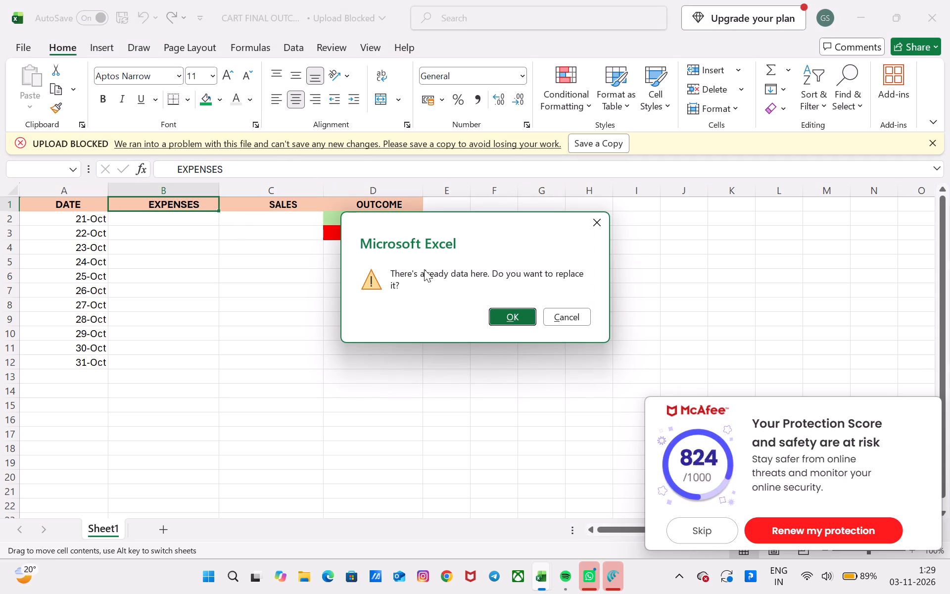
pyautogui.click(515, 322)
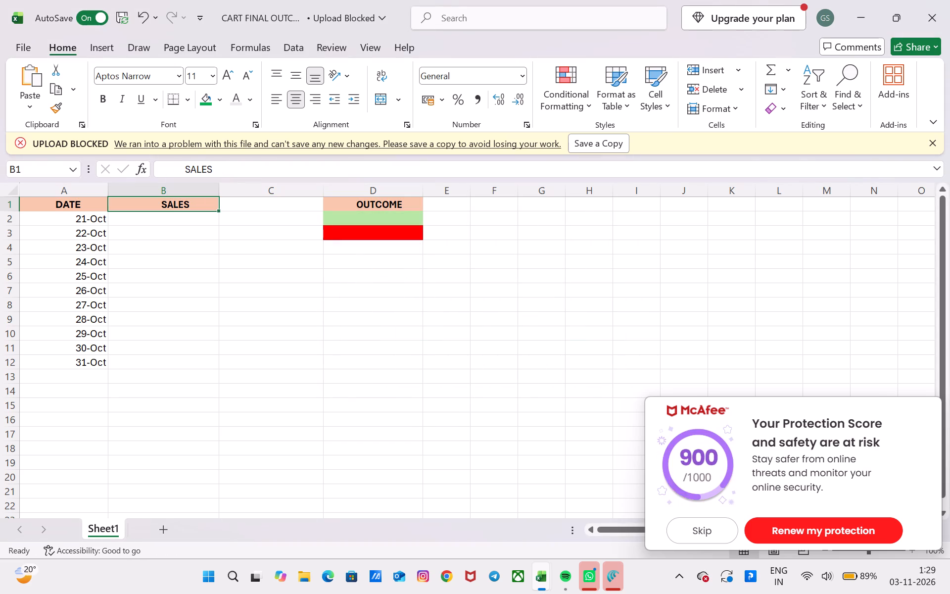
# Enter the header EXPENSES in the empty cell C1 and centre it horizontally.
pyautogui.click(249, 208)
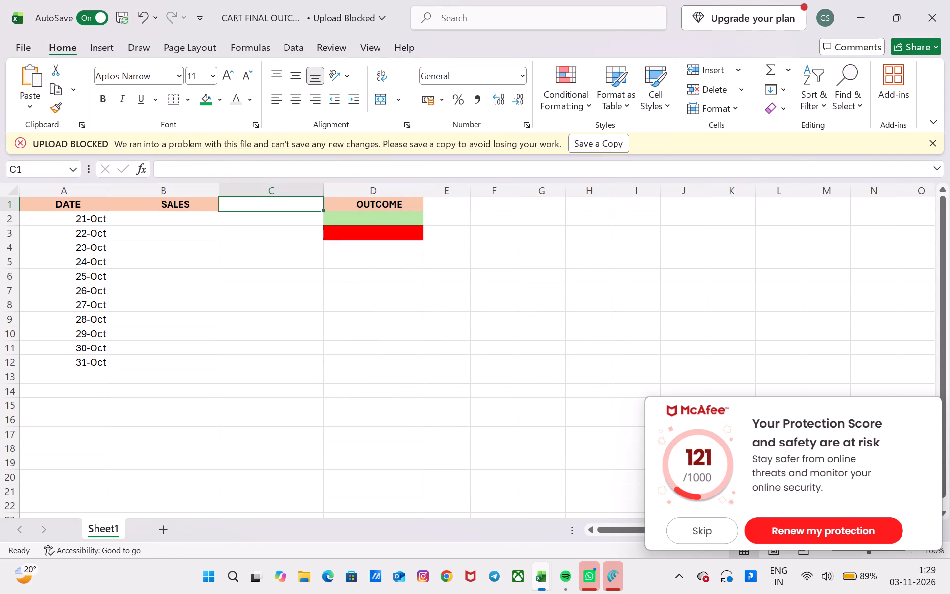
pyautogui.write('EXPENSES')
pyautogui.press('Return')
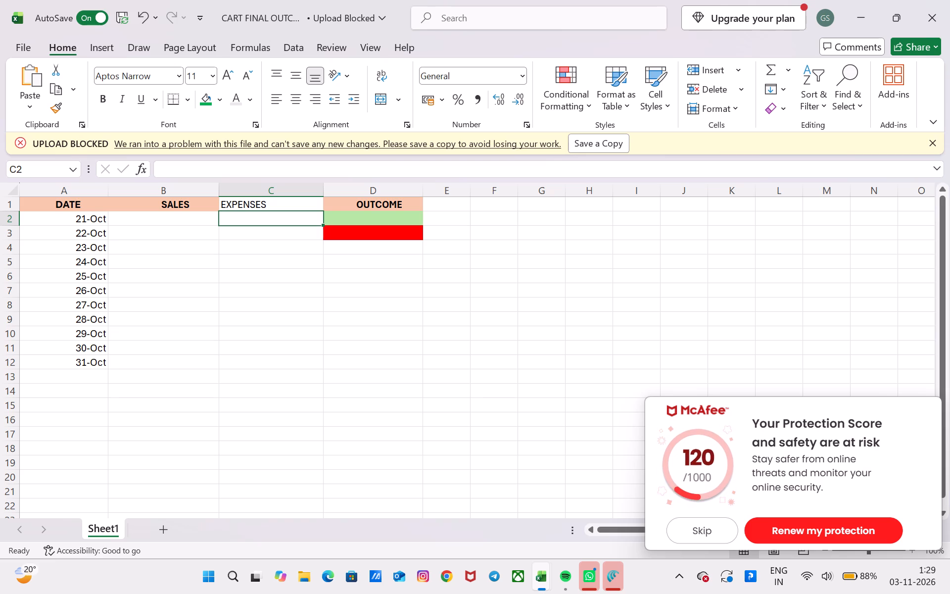
pyautogui.click(231, 232)
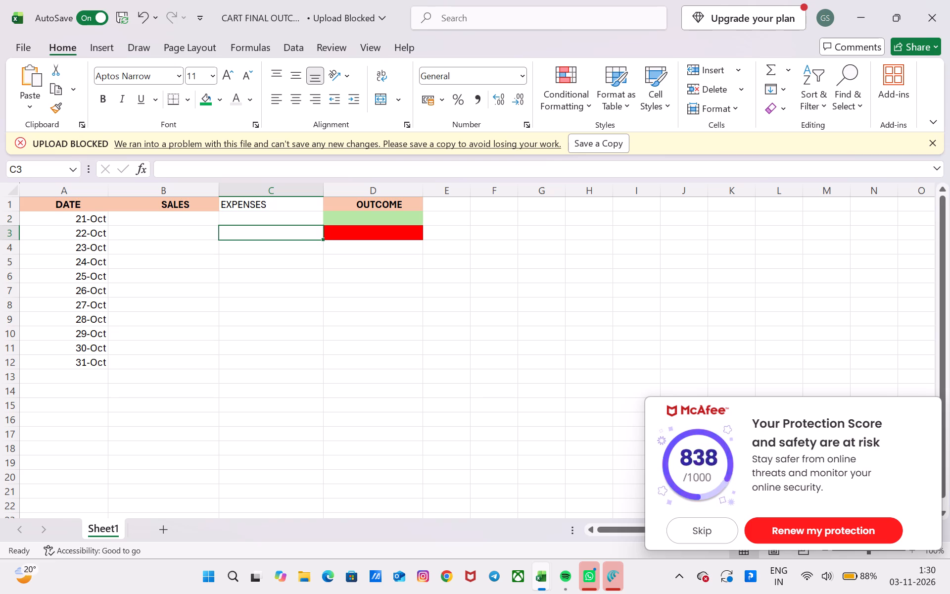
pyautogui.moveTo(227, 207); pyautogui.dragTo(261, 207)
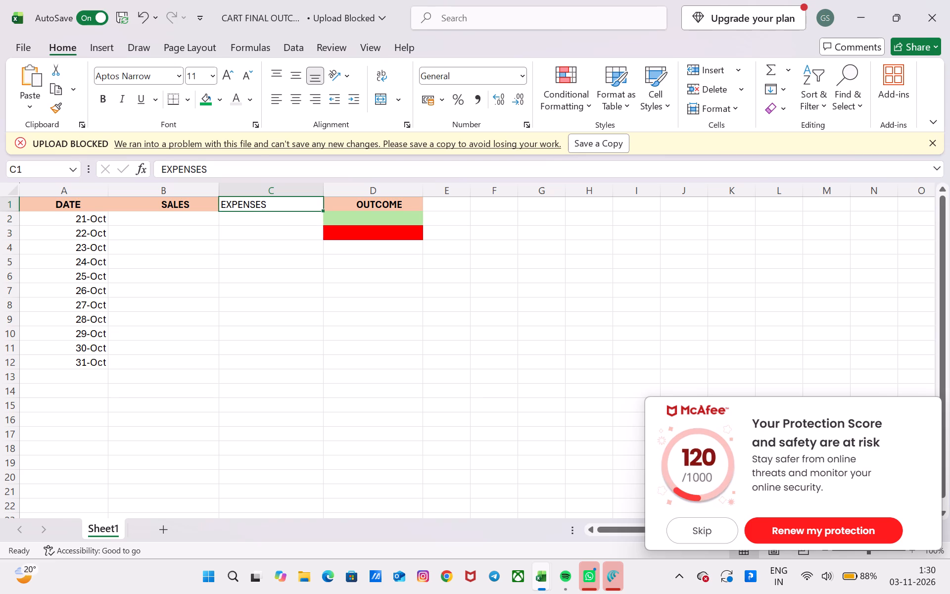
pyautogui.click(298, 96)
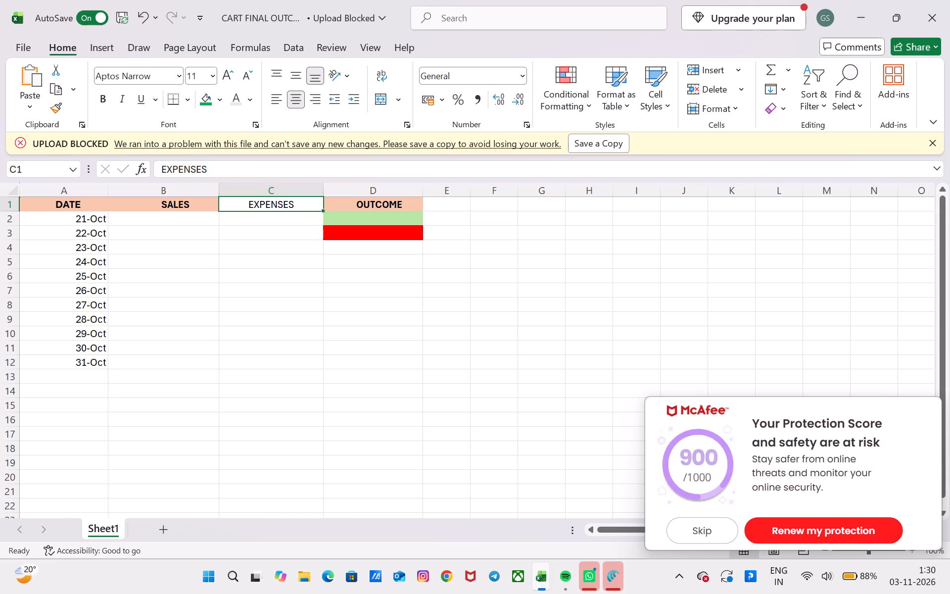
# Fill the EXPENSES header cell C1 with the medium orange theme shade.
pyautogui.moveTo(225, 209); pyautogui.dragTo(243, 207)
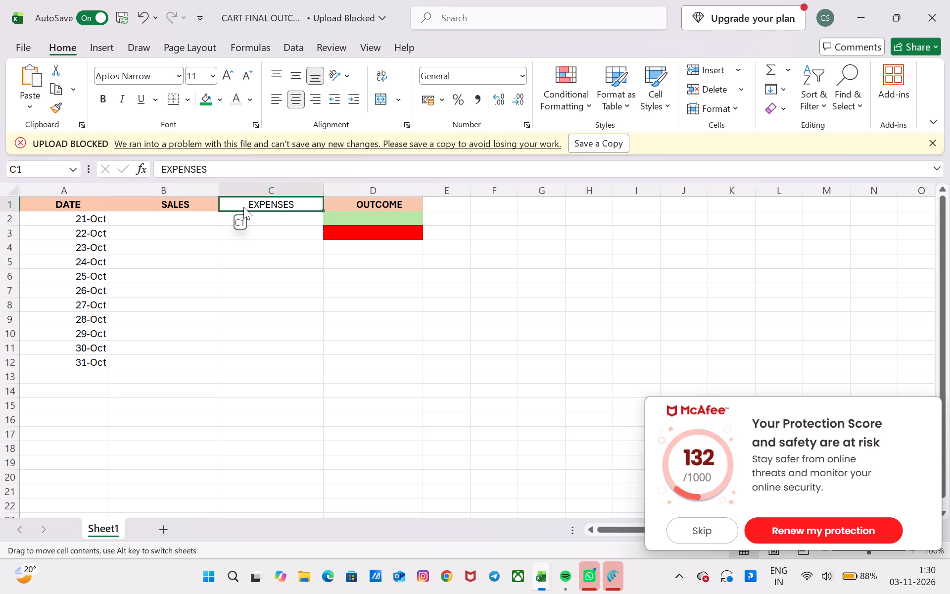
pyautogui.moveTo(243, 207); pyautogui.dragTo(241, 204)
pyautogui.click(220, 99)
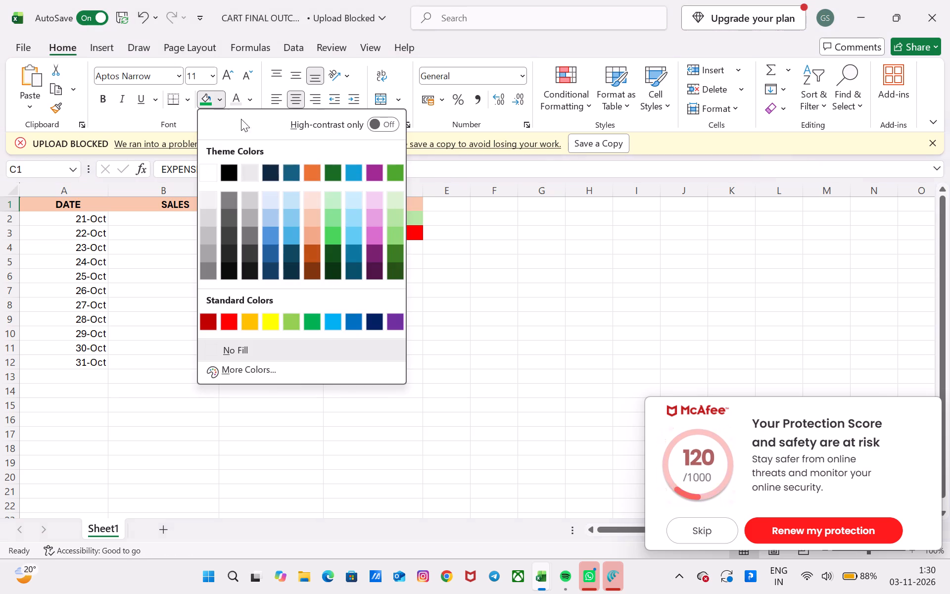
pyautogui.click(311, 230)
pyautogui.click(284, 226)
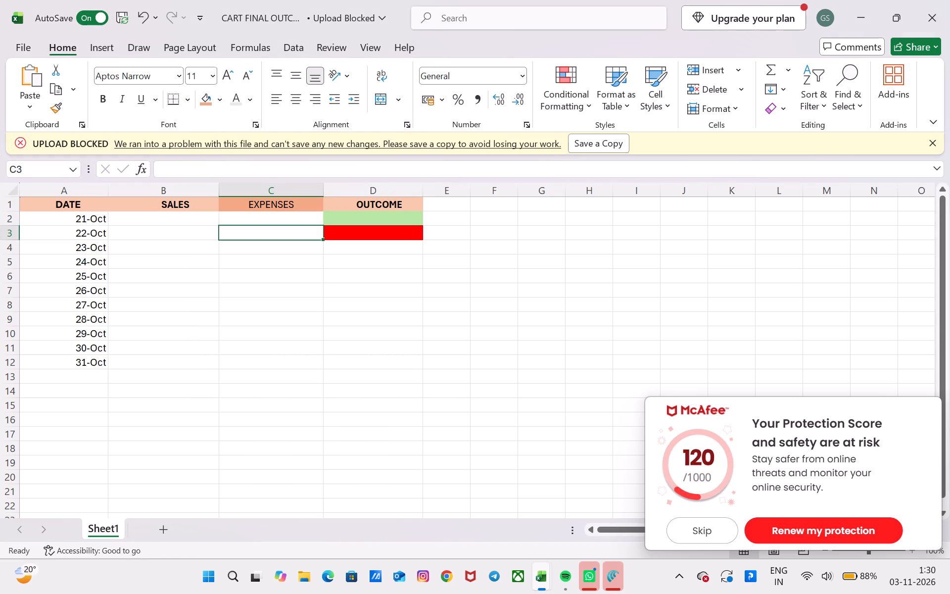
# Make the EXPENSES header text in C1 bold.
pyautogui.click(243, 207)
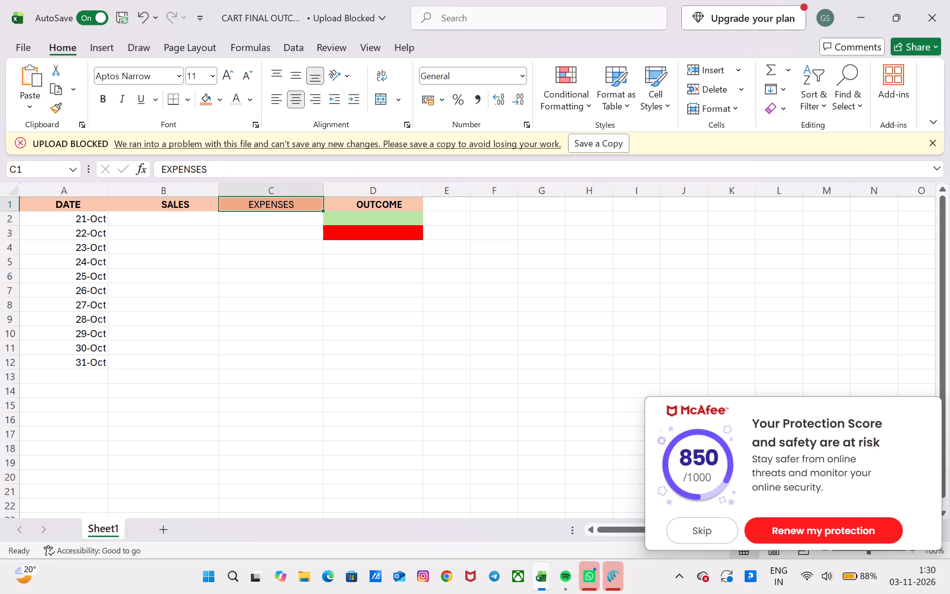
pyautogui.moveTo(210, 165); pyautogui.dragTo(148, 168)
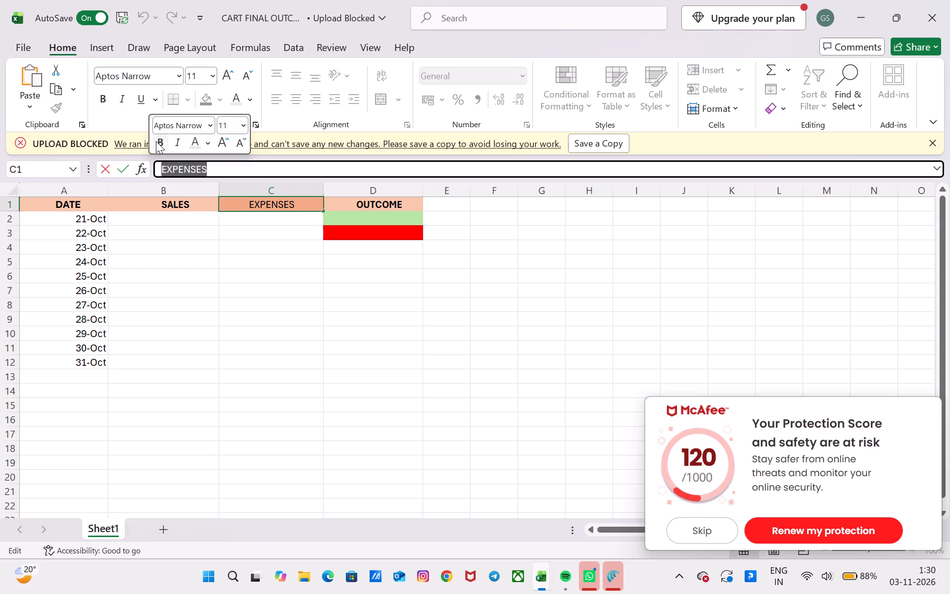
pyautogui.click(156, 141)
pyautogui.click(224, 207)
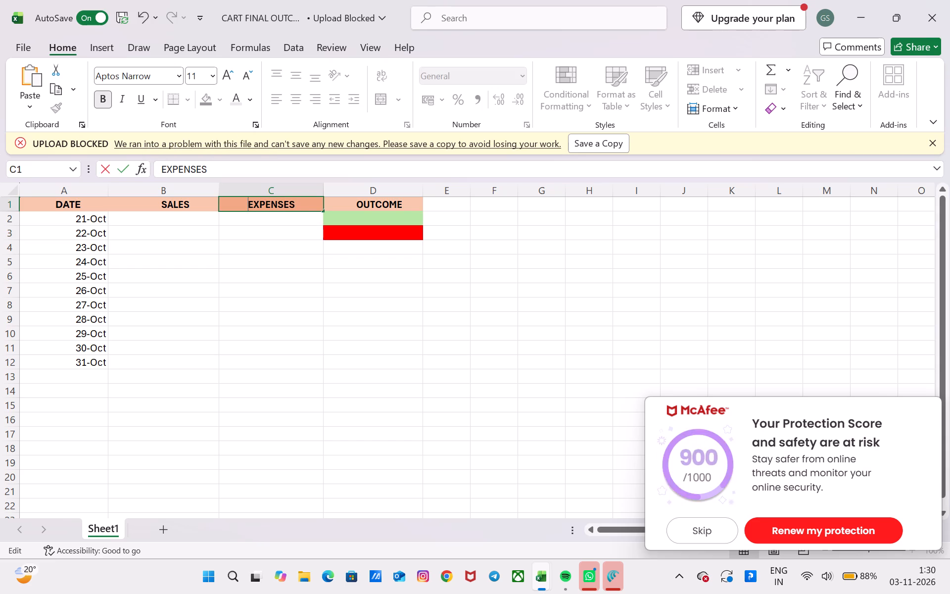
pyautogui.moveTo(227, 224); pyautogui.dragTo(233, 208)
pyautogui.click(233, 208)
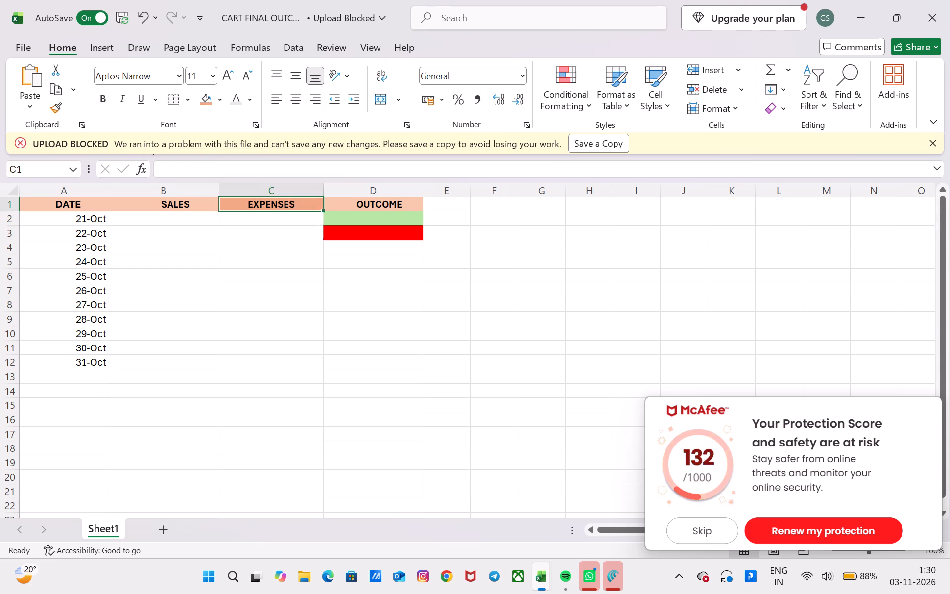
# Fill the EXPENSES header cell C1 with the light orange theme shade that matches the other headers.
pyautogui.click(218, 101)
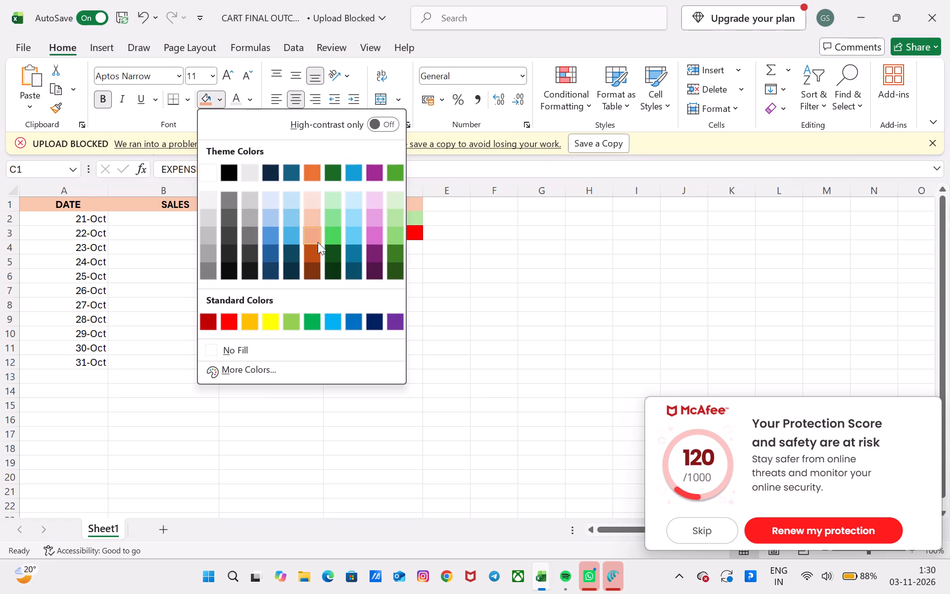
pyautogui.click(315, 218)
pyautogui.click(268, 220)
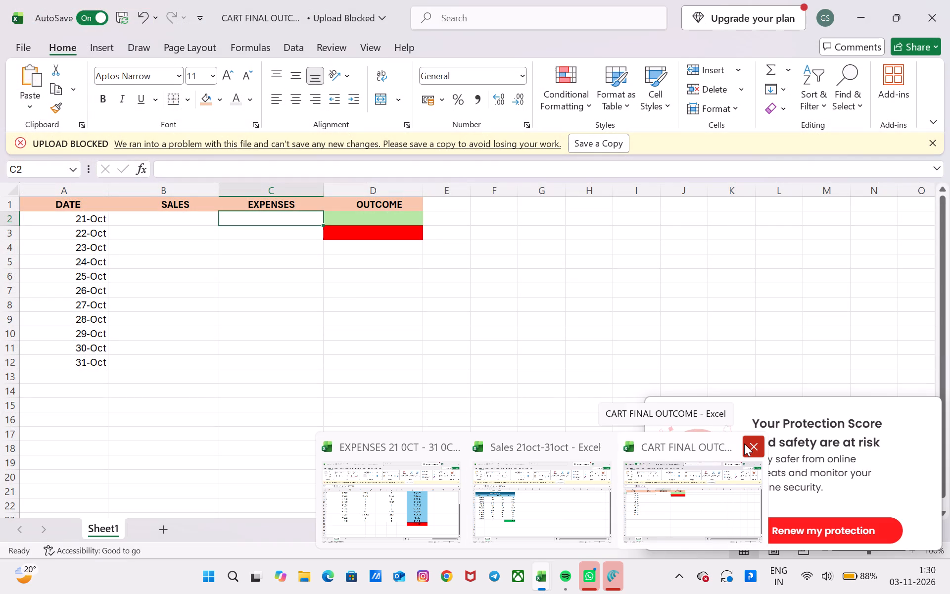
# Close the CART FINAL OUTCOME workbook.
pyautogui.click(744, 444)
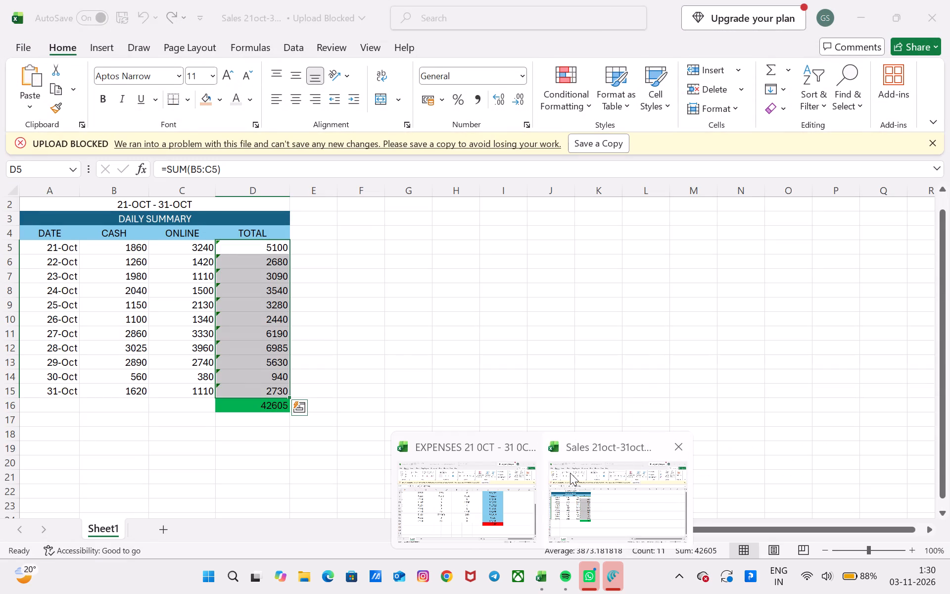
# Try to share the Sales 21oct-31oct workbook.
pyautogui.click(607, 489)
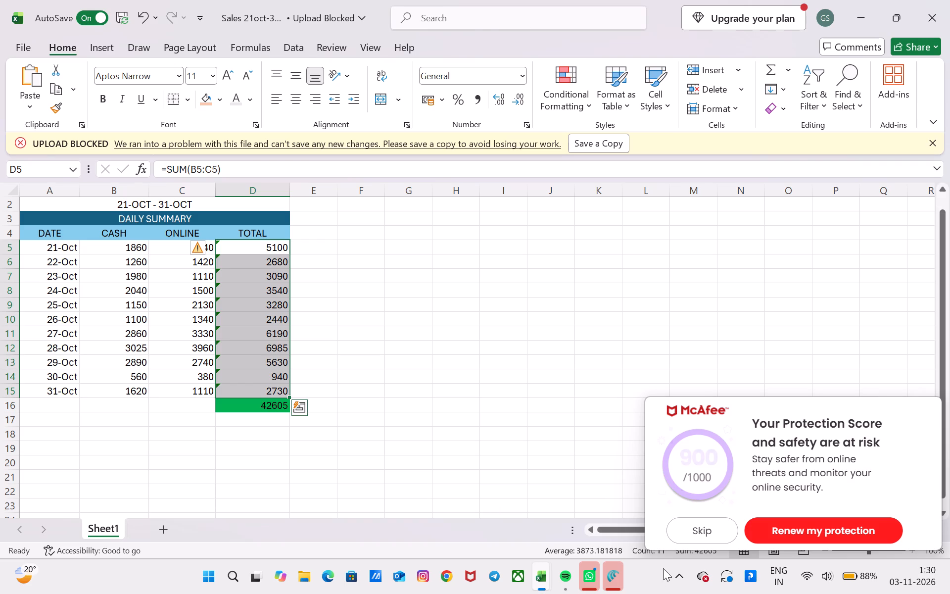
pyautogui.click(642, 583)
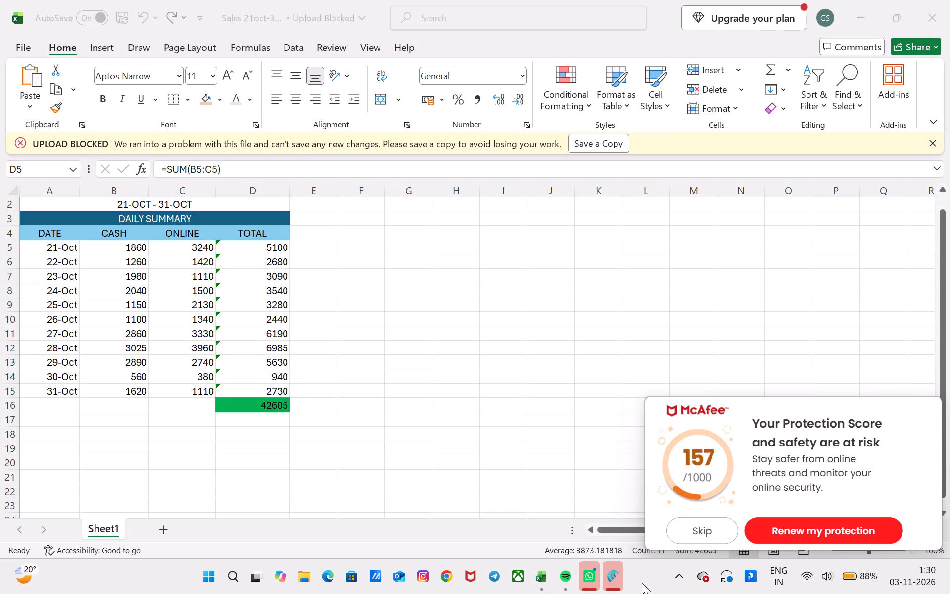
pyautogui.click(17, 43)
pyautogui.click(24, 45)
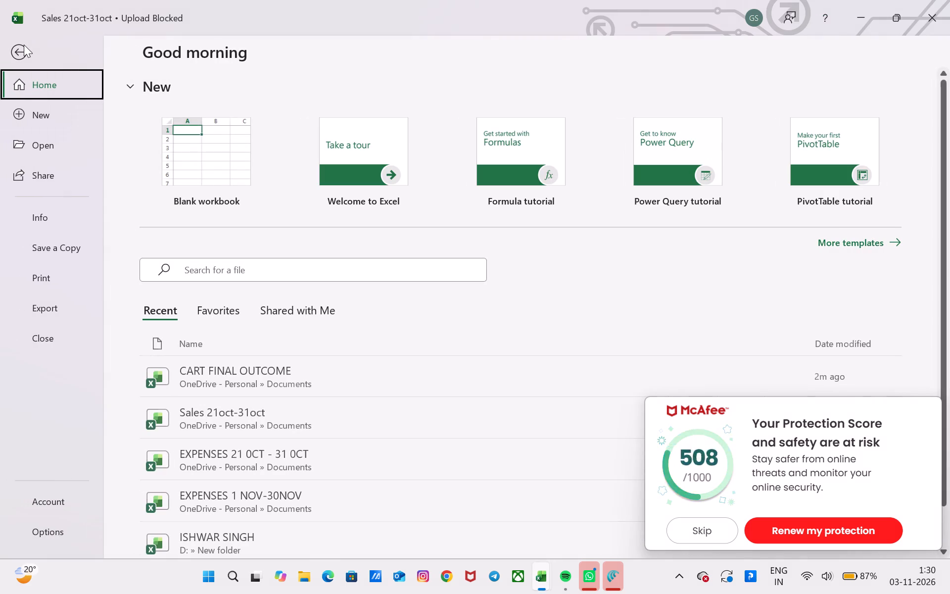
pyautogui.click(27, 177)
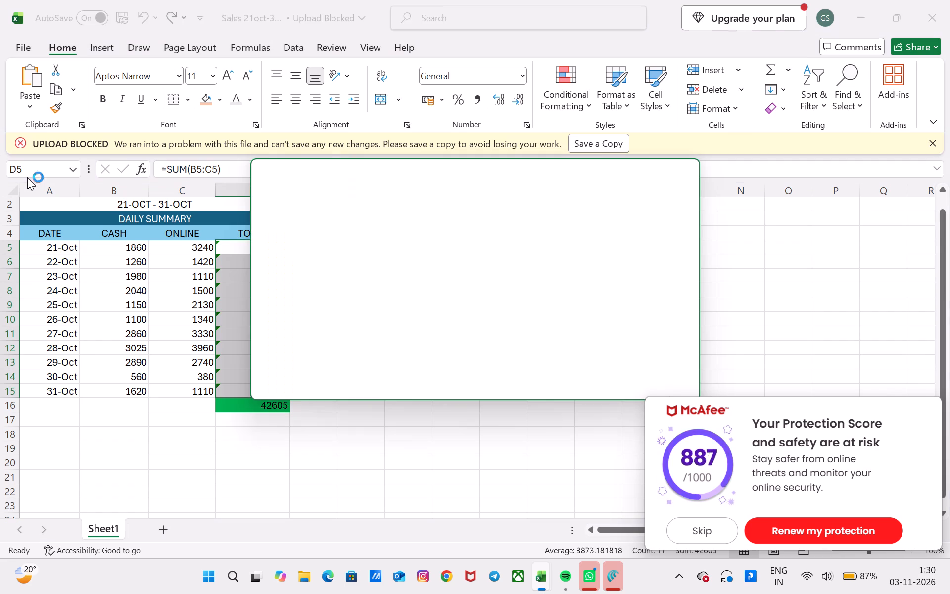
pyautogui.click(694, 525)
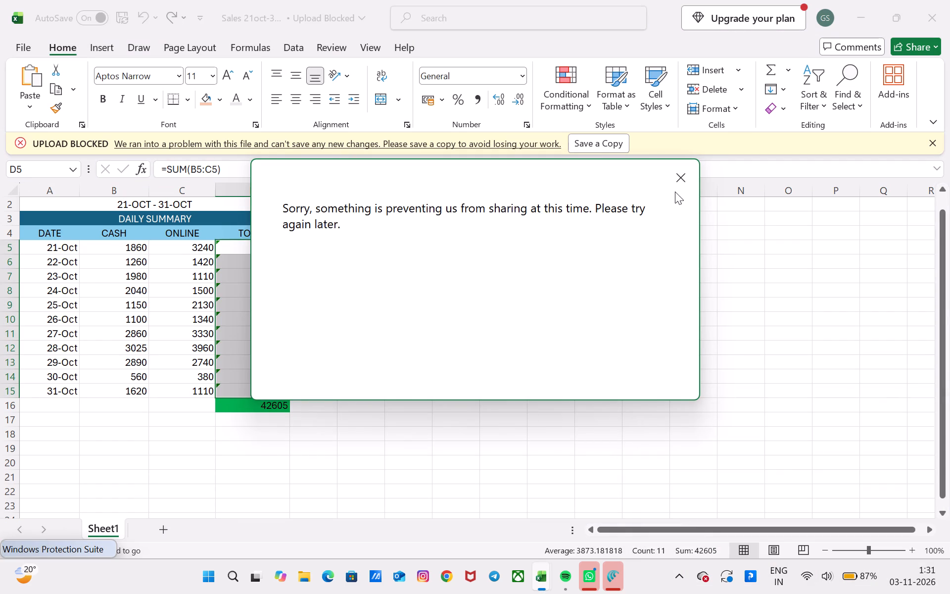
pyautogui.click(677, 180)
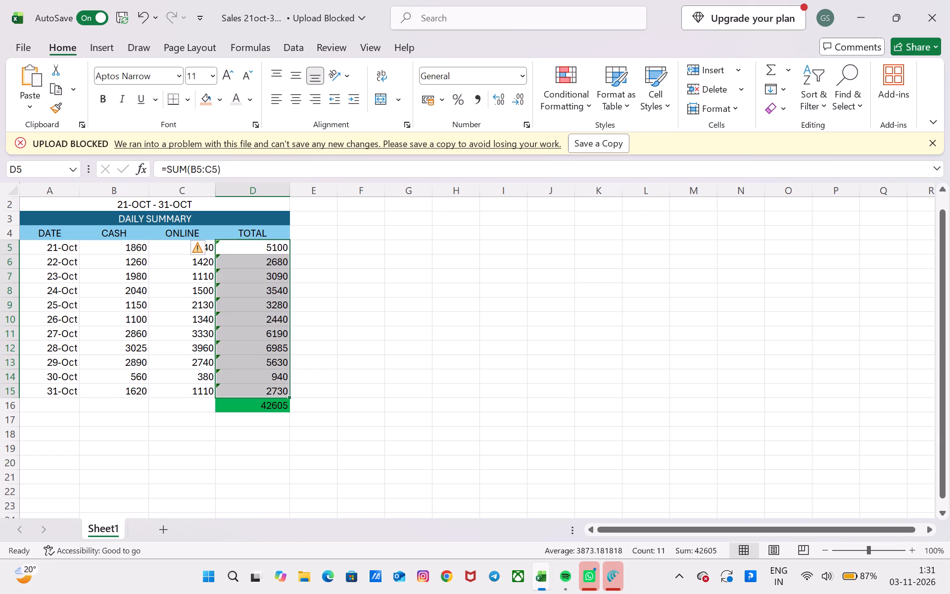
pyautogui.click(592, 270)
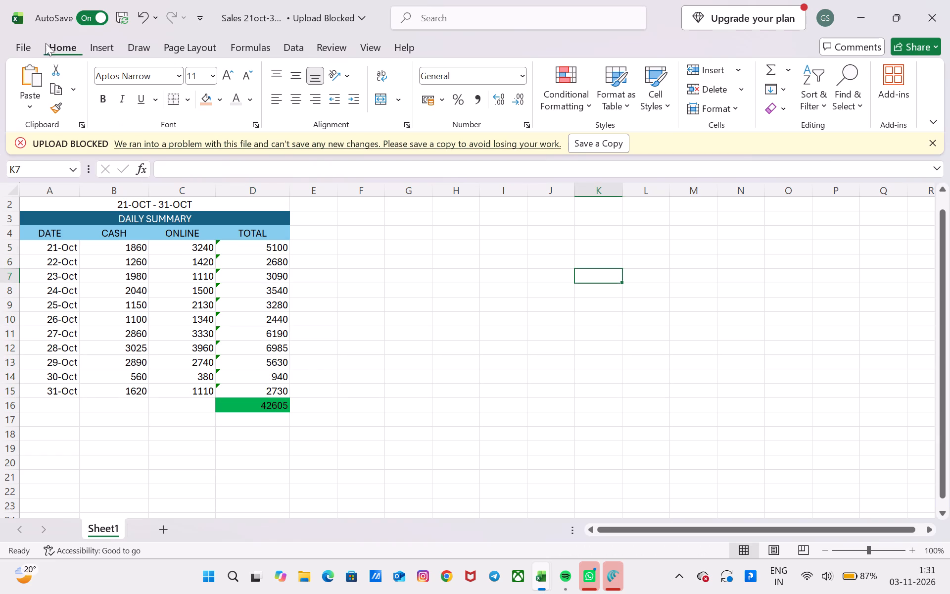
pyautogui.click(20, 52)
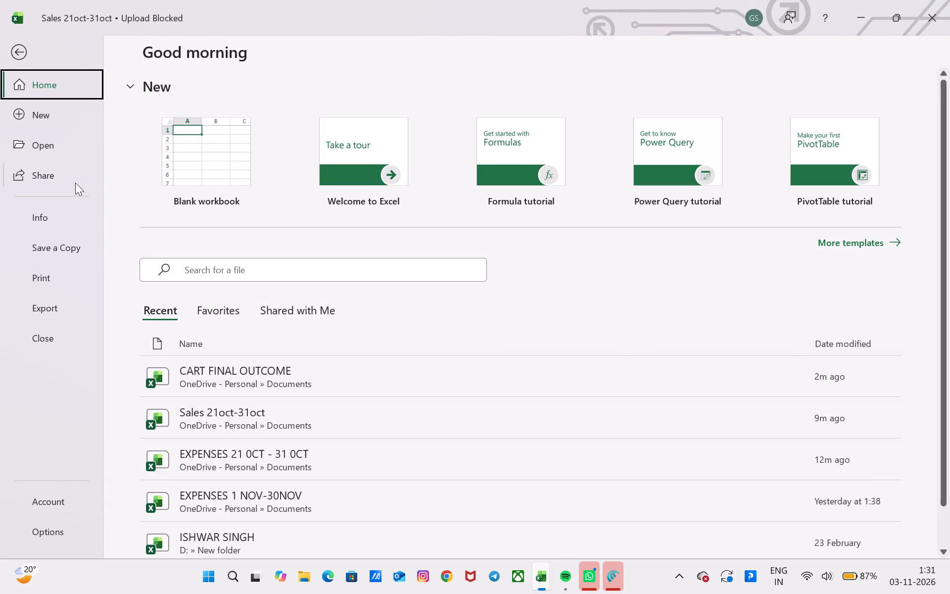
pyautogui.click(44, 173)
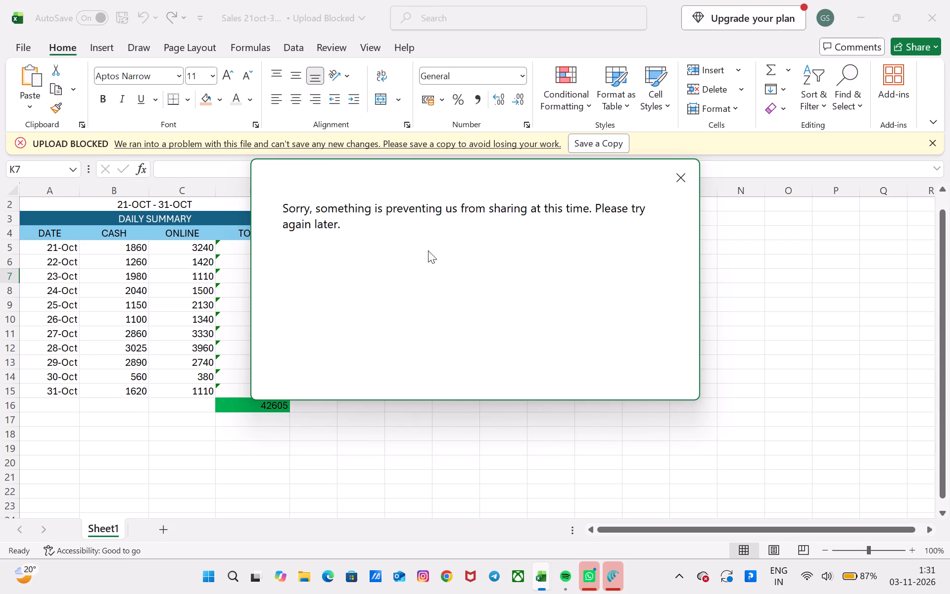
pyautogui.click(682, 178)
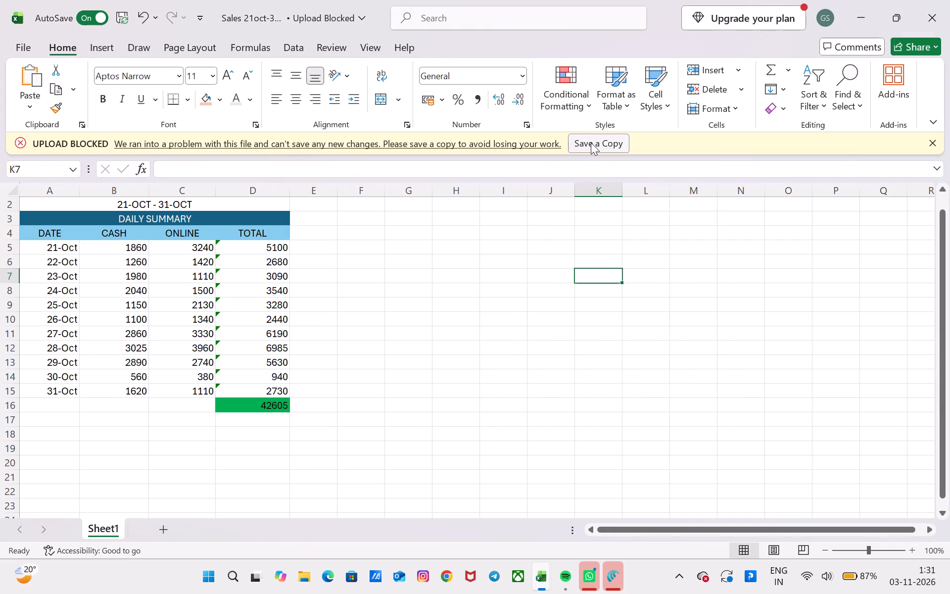
# Save a copy of the Sales 21oct-31oct workbook in the Downloads folder as an Excel Workbook, keeping its file name.
pyautogui.click(591, 143)
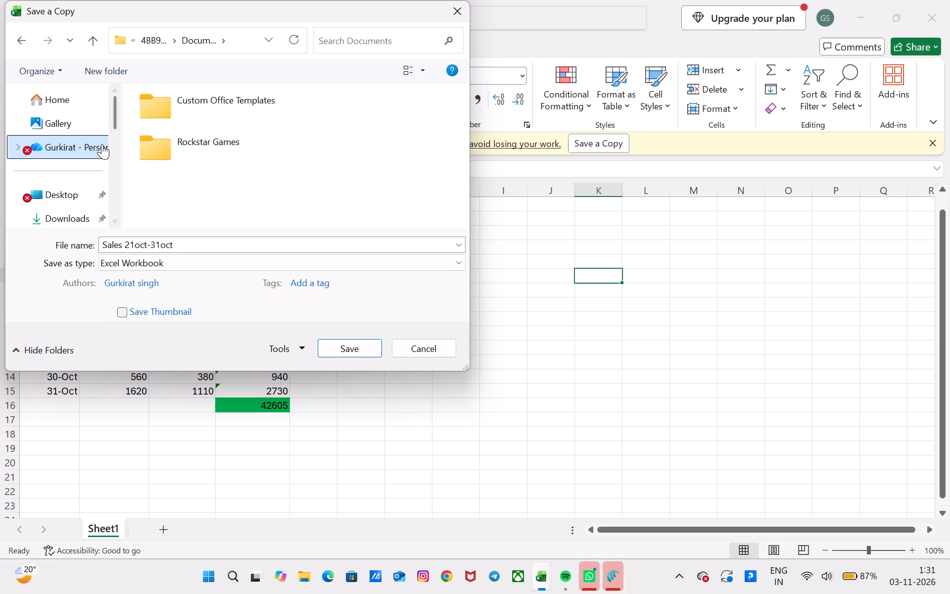
pyautogui.scroll(-1, 56, 169)
pyautogui.click(69, 146)
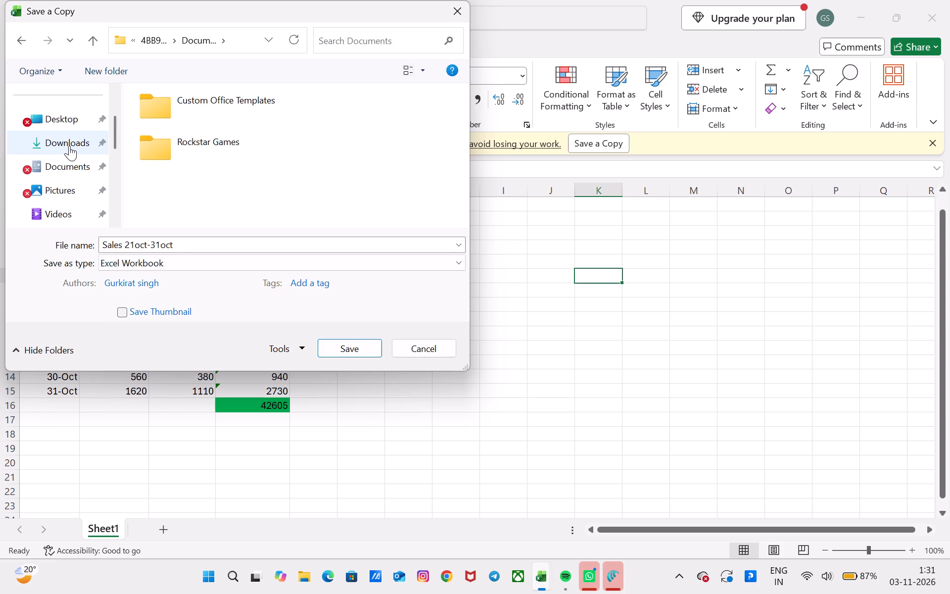
pyautogui.click(354, 349)
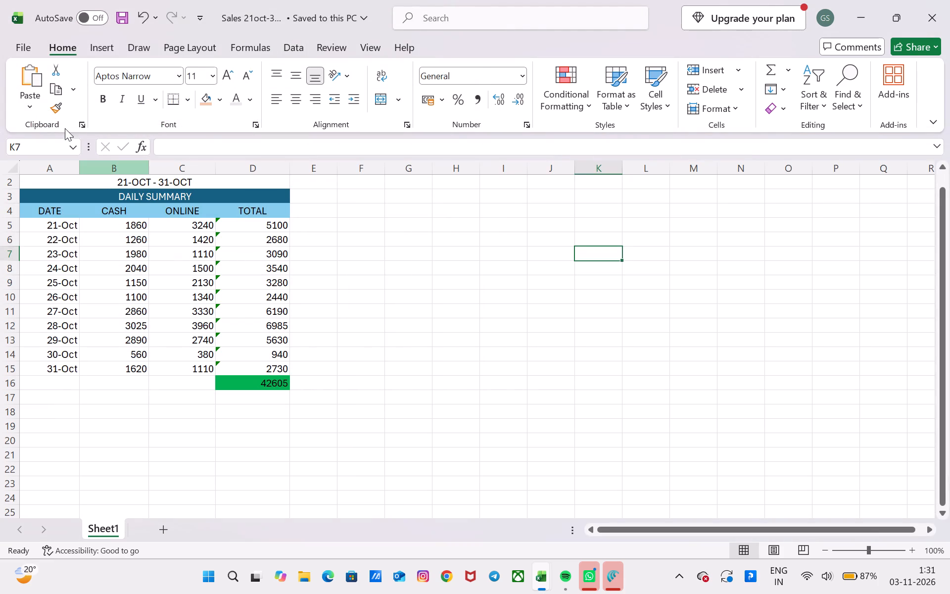
# Switch to the EXPENSES 21 0CT - 31 0CT workbook and save a copy in the Downloads folder under the same name.
pyautogui.click(26, 49)
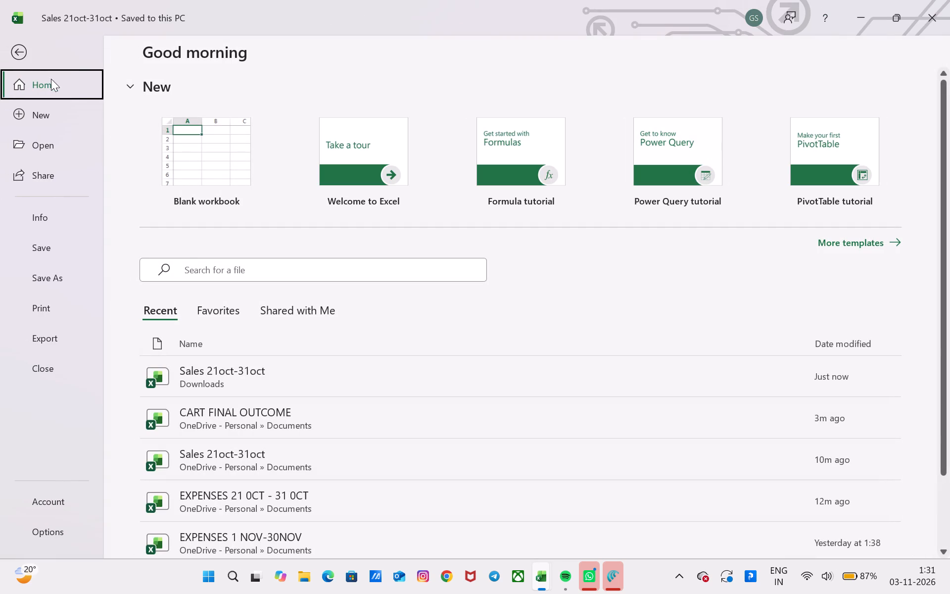
pyautogui.click(857, 10)
pyautogui.scroll(-1, 675, 286)
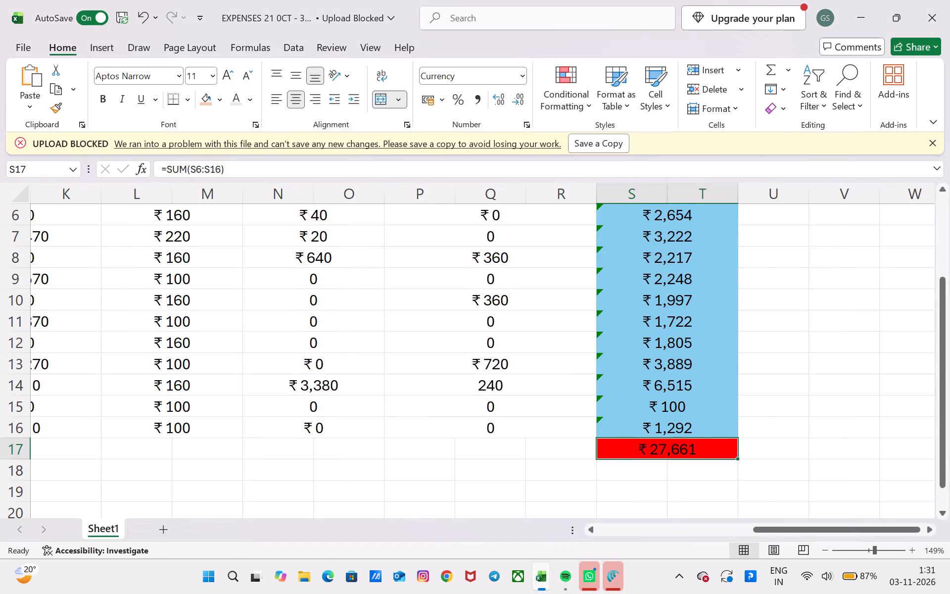
pyautogui.scroll(-1, 675, 286)
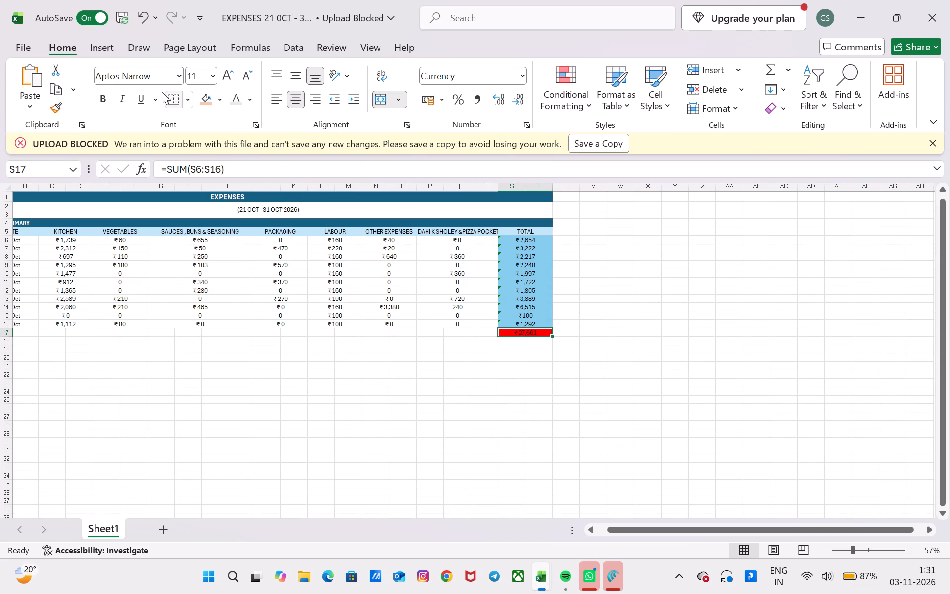
pyautogui.click(590, 145)
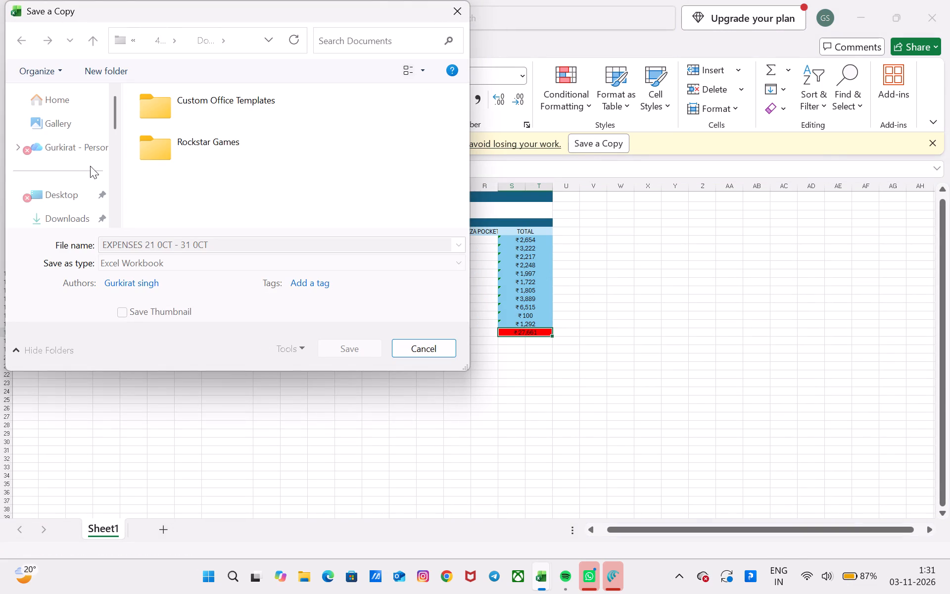
pyautogui.scroll(-1, 56, 193)
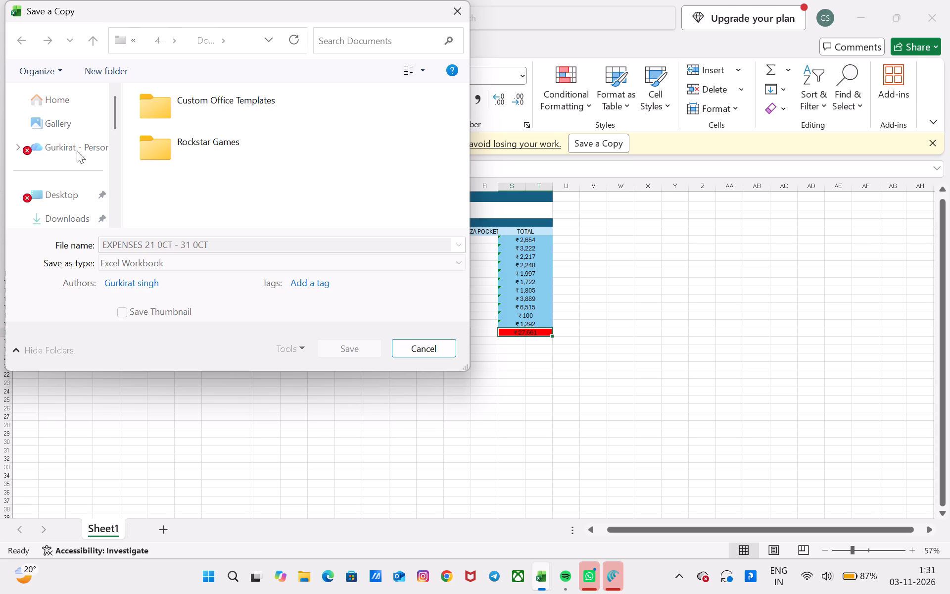
pyautogui.scroll(-1, 83, 144)
pyautogui.keyDown('ctrl'); pyautogui.scroll(1, 83, 144); pyautogui.keyUp('ctrl')
pyautogui.keyDown('ctrl'); pyautogui.scroll(-1, 83, 144); pyautogui.keyUp('ctrl')
pyautogui.scroll(-1, 83, 199)
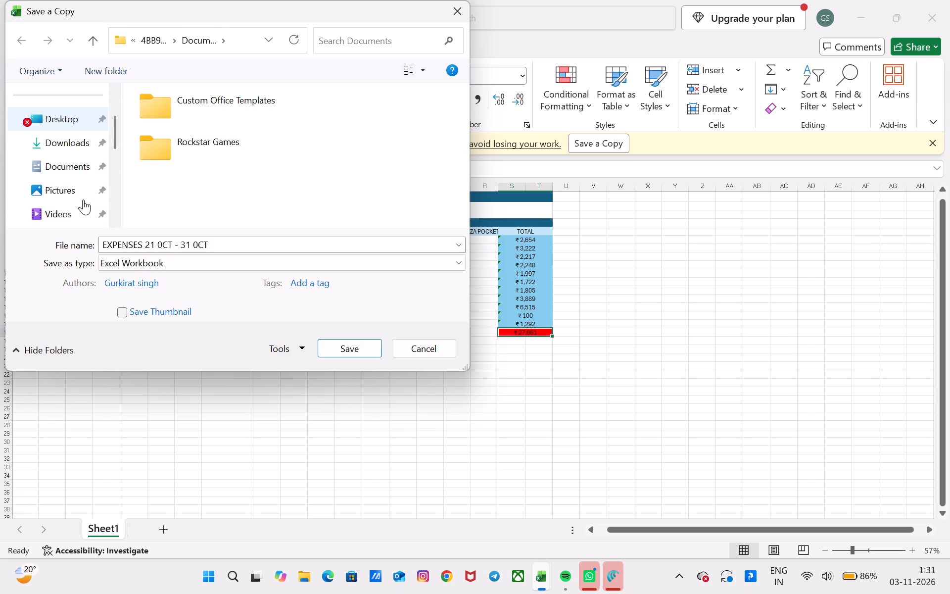
pyautogui.scroll(-1, 83, 199)
pyautogui.click(77, 152)
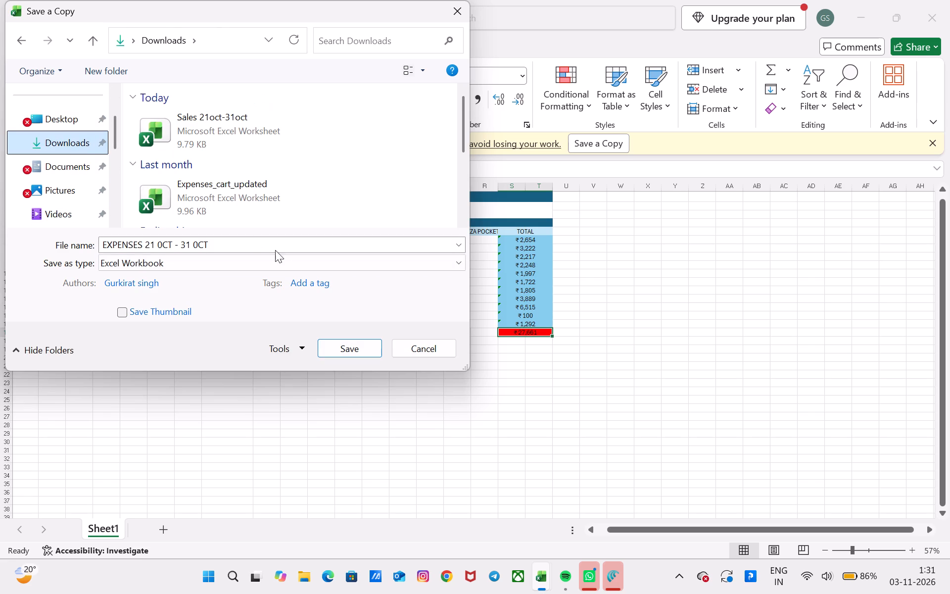
pyautogui.click(336, 347)
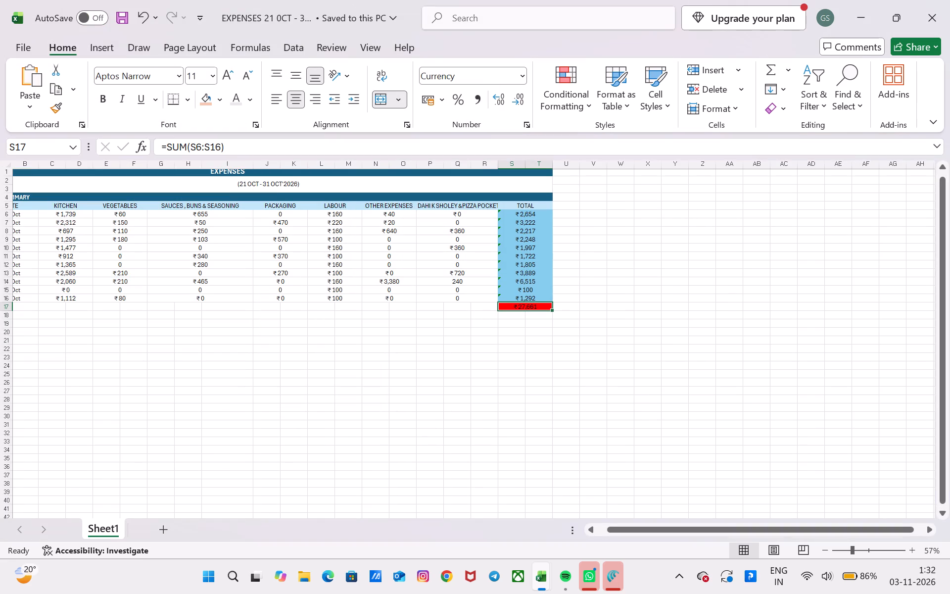
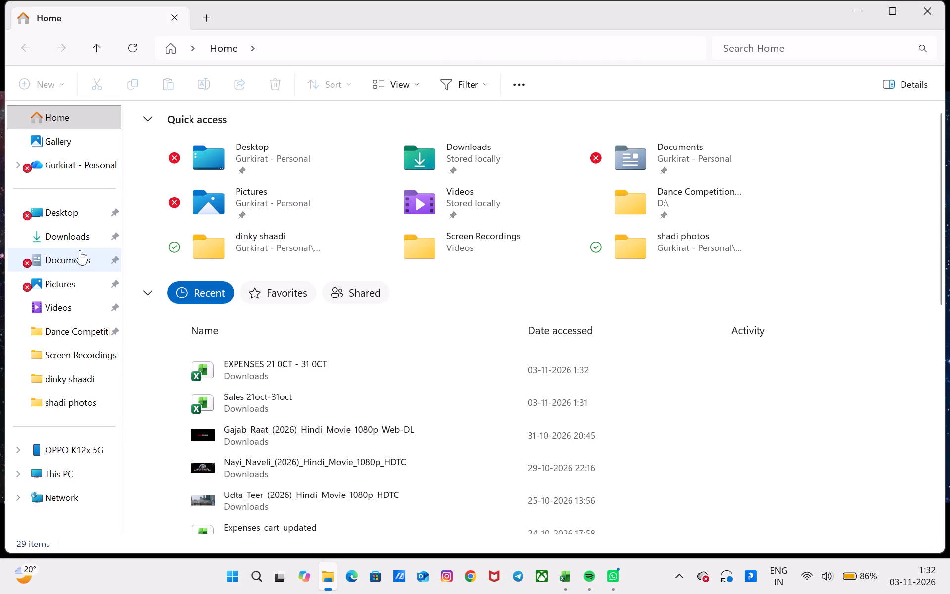
# Check the Downloads copy of EXPENSES 21 0CT - 31 0CT, then close it and the open Sales 21oct-31oct workbook.
pyautogui.doubleClick(207, 371)
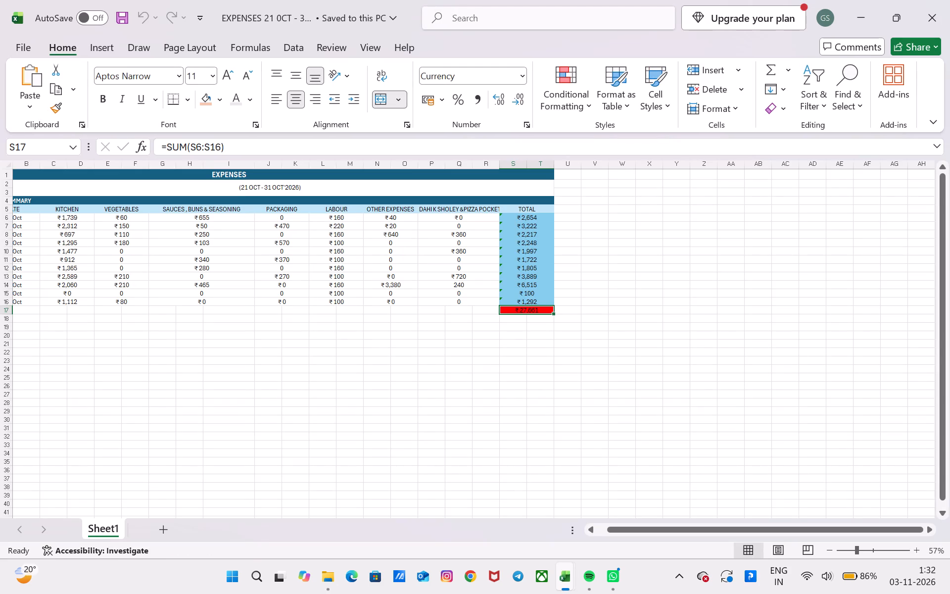
pyautogui.click(949, 1)
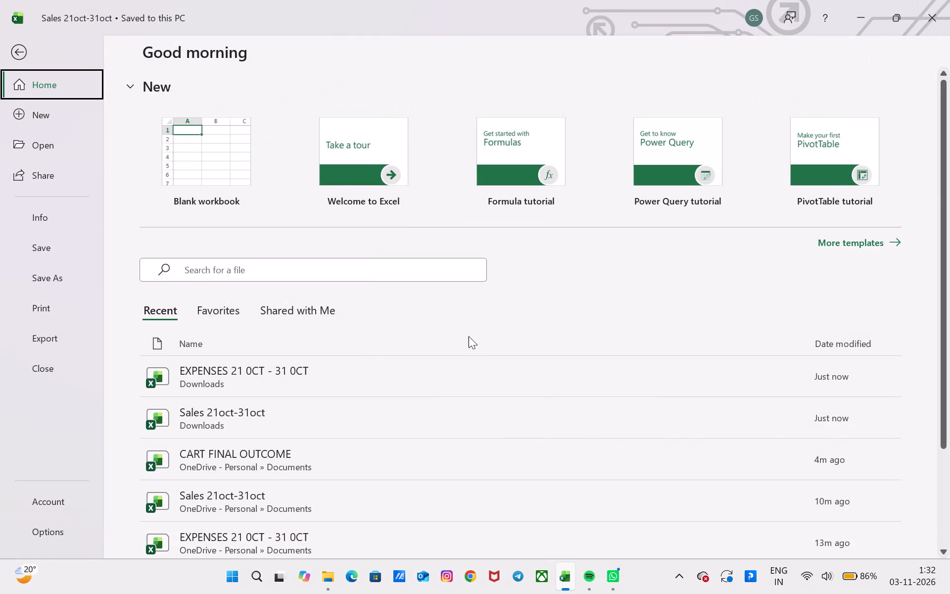
pyautogui.click(926, 0)
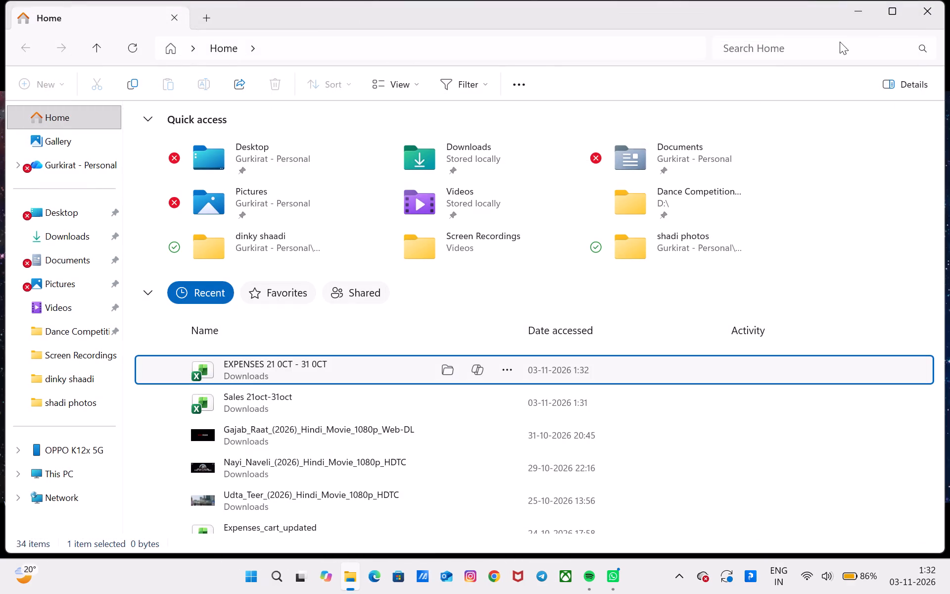
# Open the Downloads copy of Sales 21oct-31oct, check its daily summary, and close the workbook and the file browser window.
pyautogui.doubleClick(348, 405)
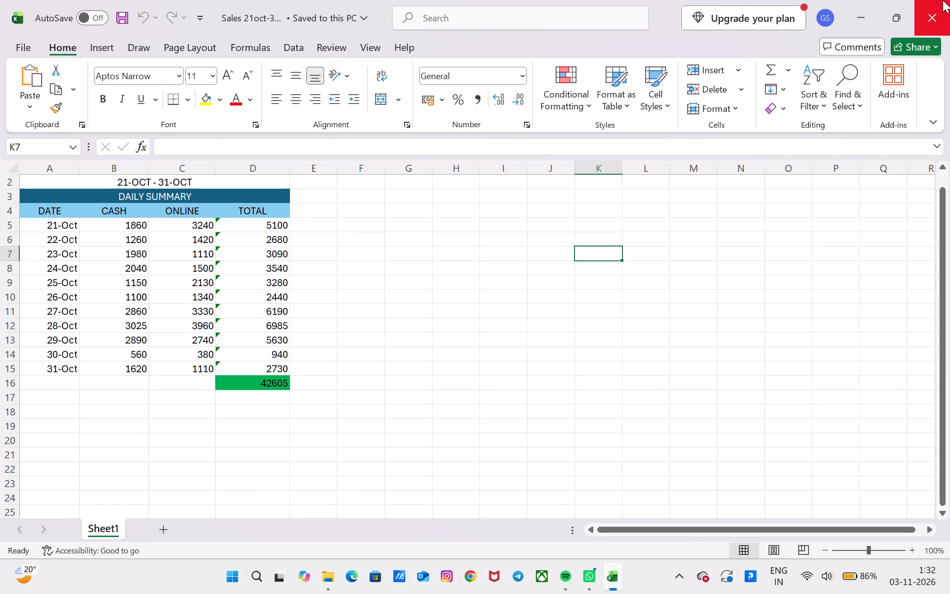
pyautogui.scroll(1, 701, 410)
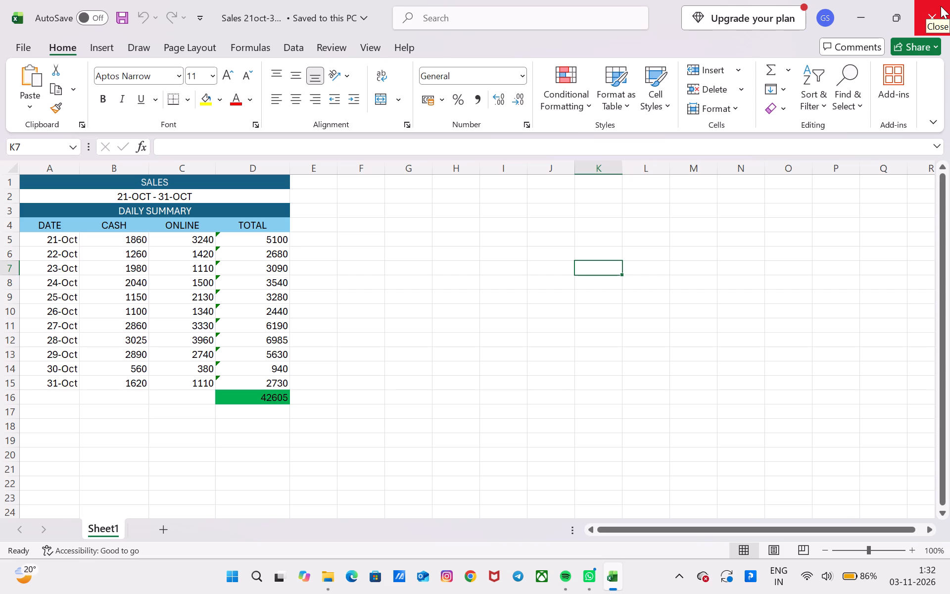
pyautogui.click(941, 6)
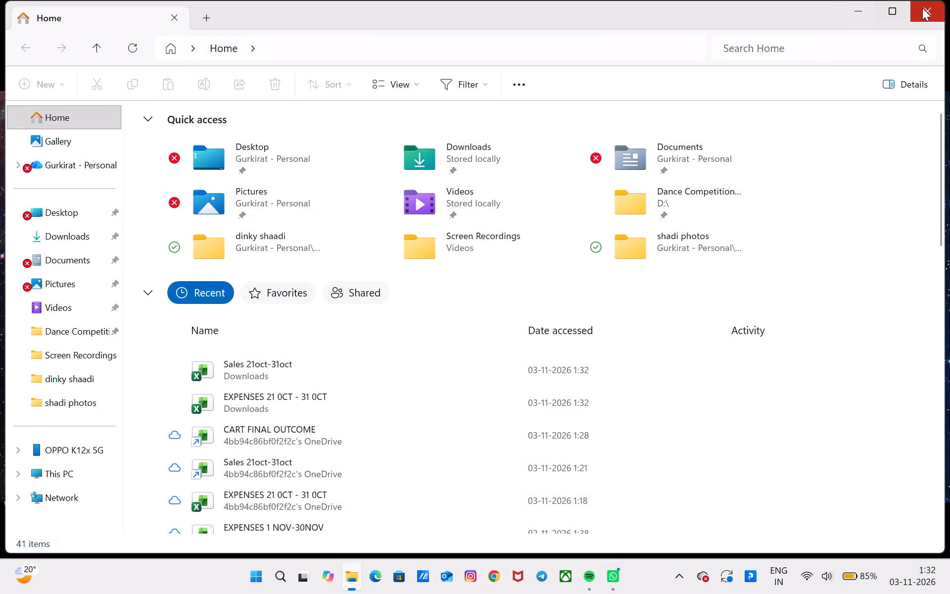
pyautogui.click(922, 7)
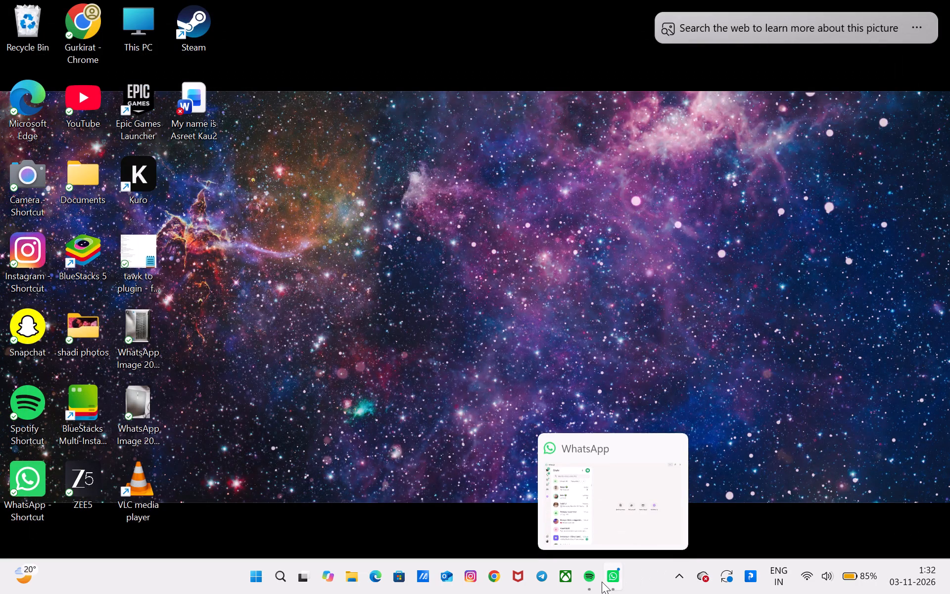
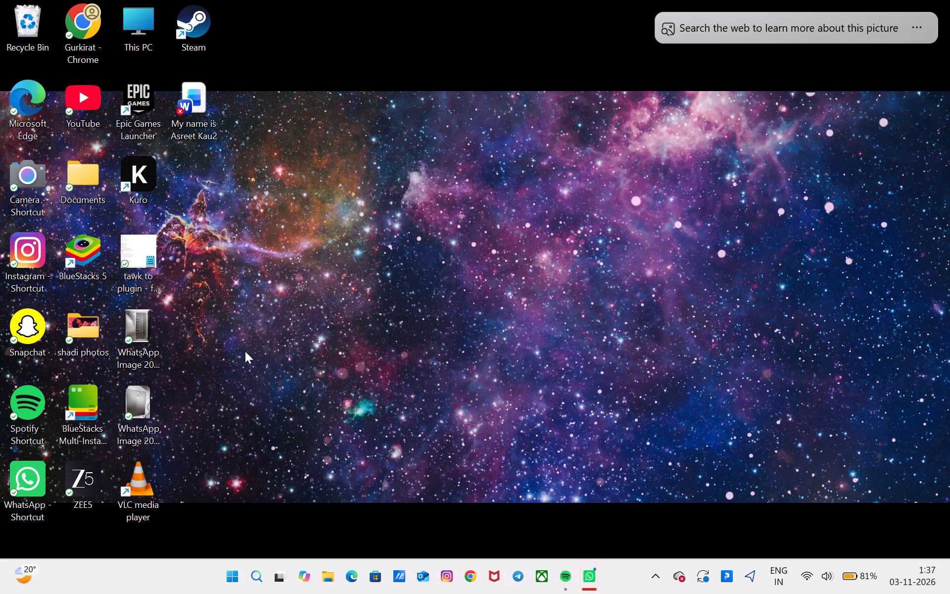
# Launch Excel from the recent searches.
pyautogui.click(275, 582)
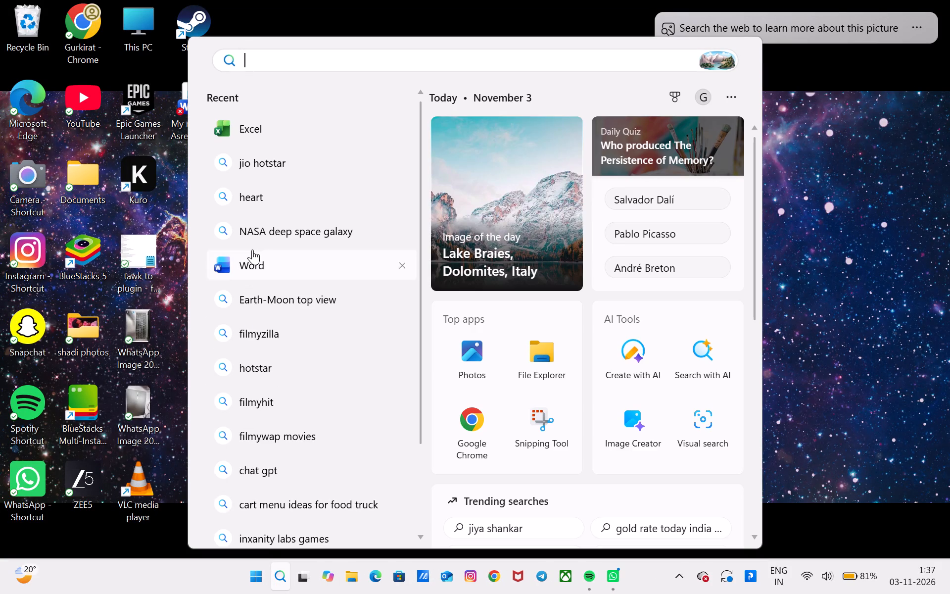
pyautogui.click(304, 127)
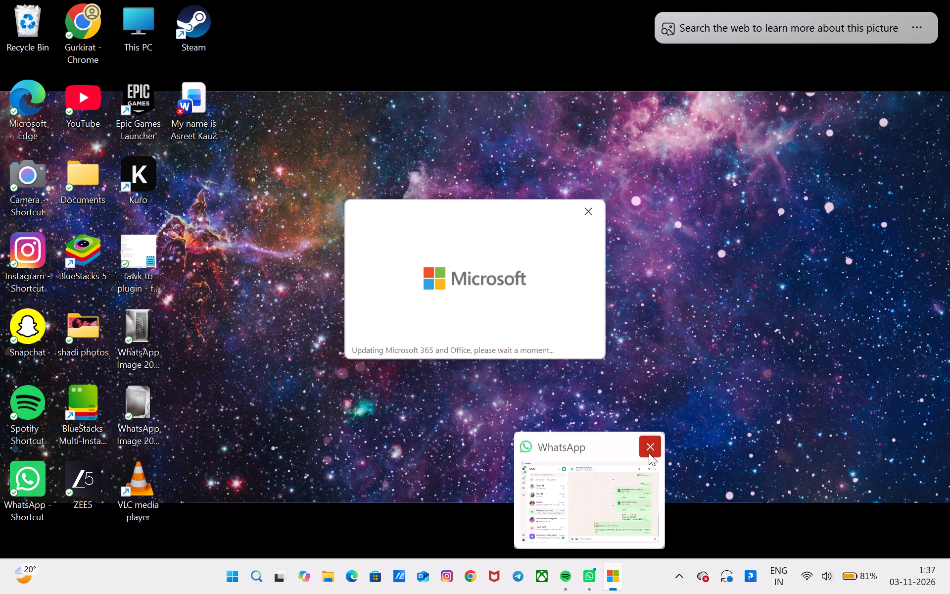
# Close the WhatsApp and Spotify windows running in the background while Excel loads.
pyautogui.click(649, 453)
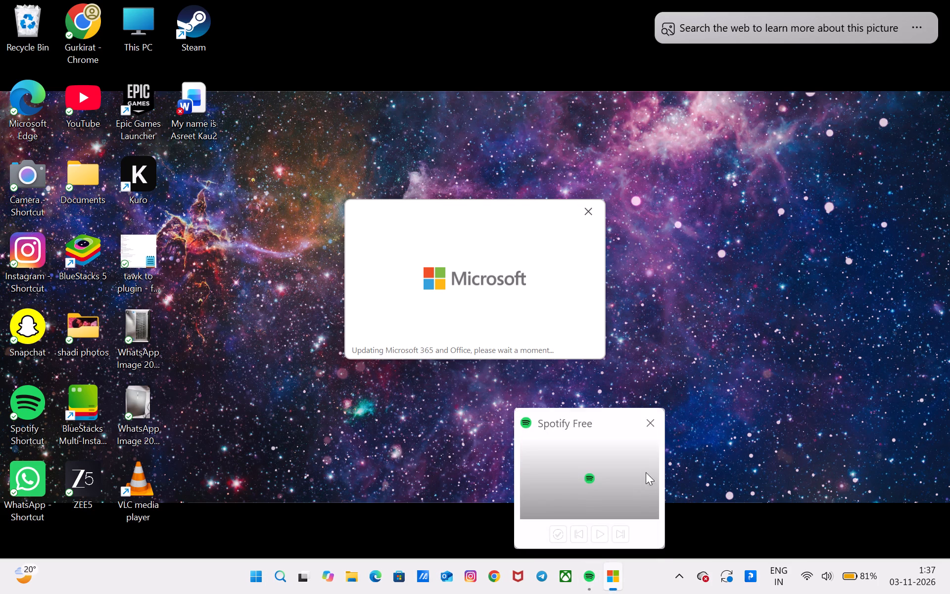
pyautogui.click(647, 415)
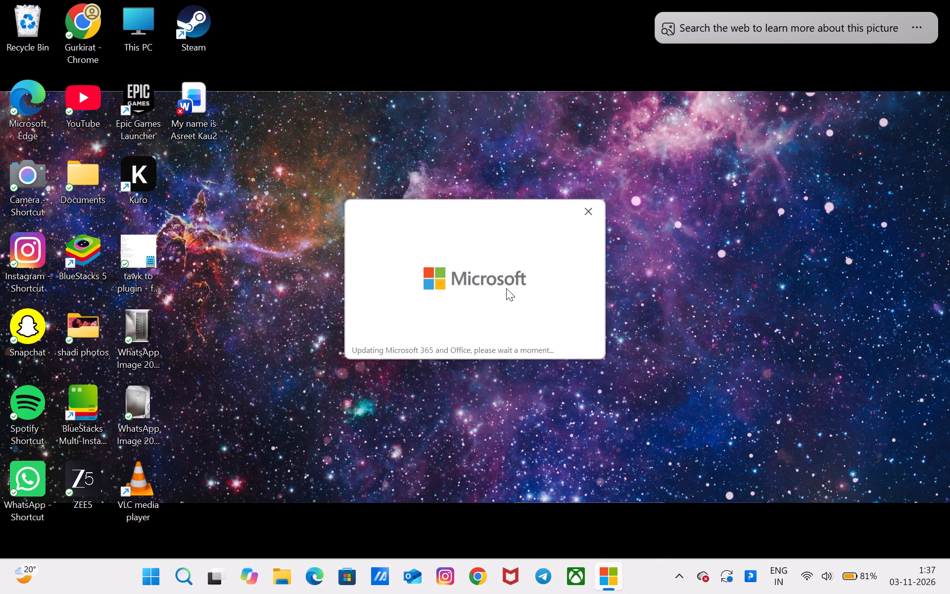
pyautogui.click(506, 288)
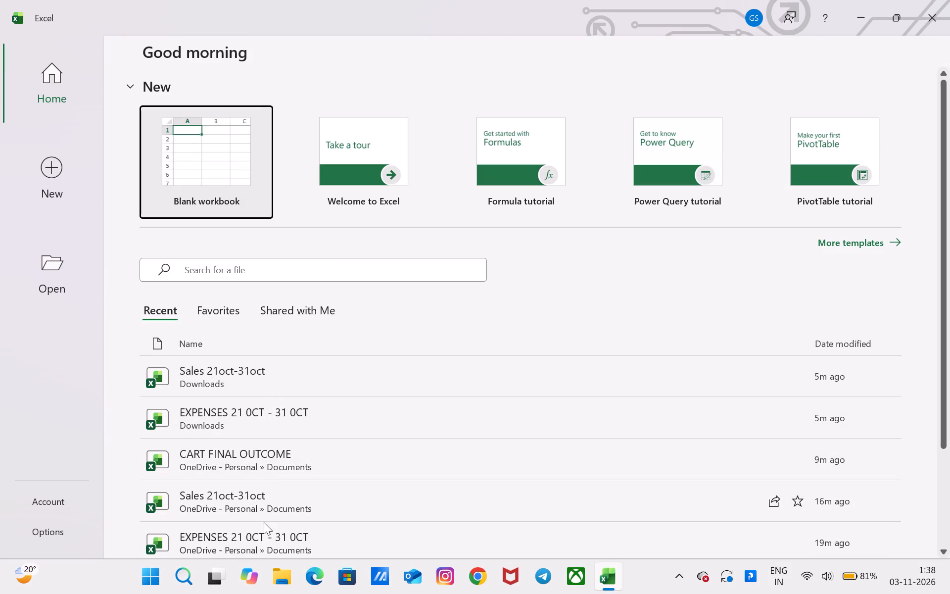
# Open the recent workbook EXPENSES 1 NOV-30NOV.
pyautogui.scroll(-1, 269, 464)
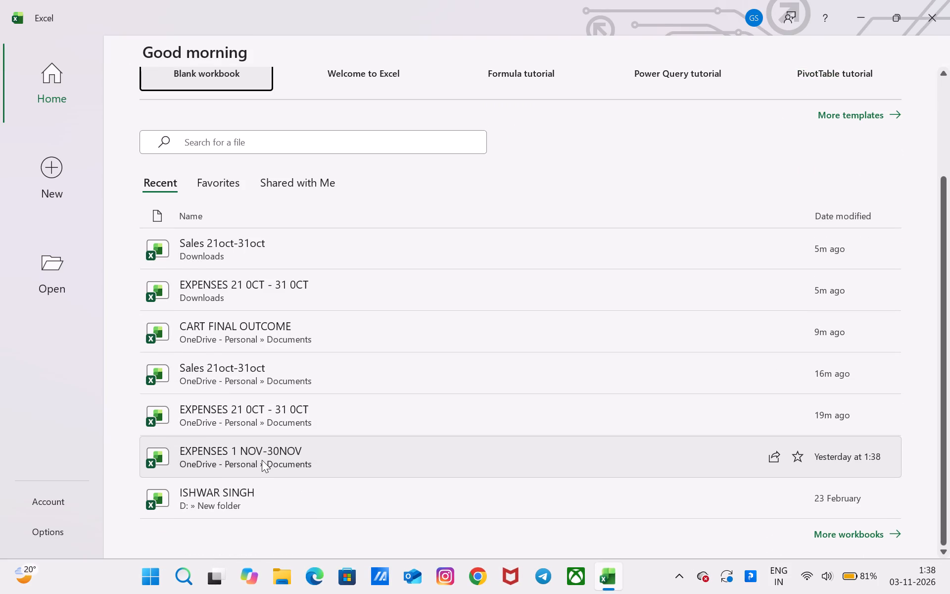
pyautogui.doubleClick(256, 452)
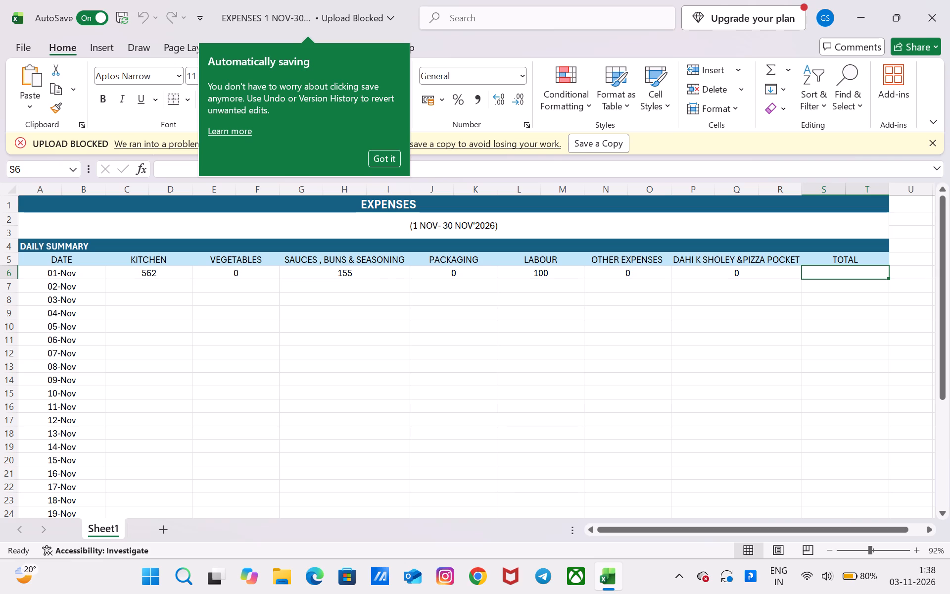
# Enter the 02-Nov expenses in the daily summary: 130 for vegetables and 100 for labour.
pyautogui.click(246, 289)
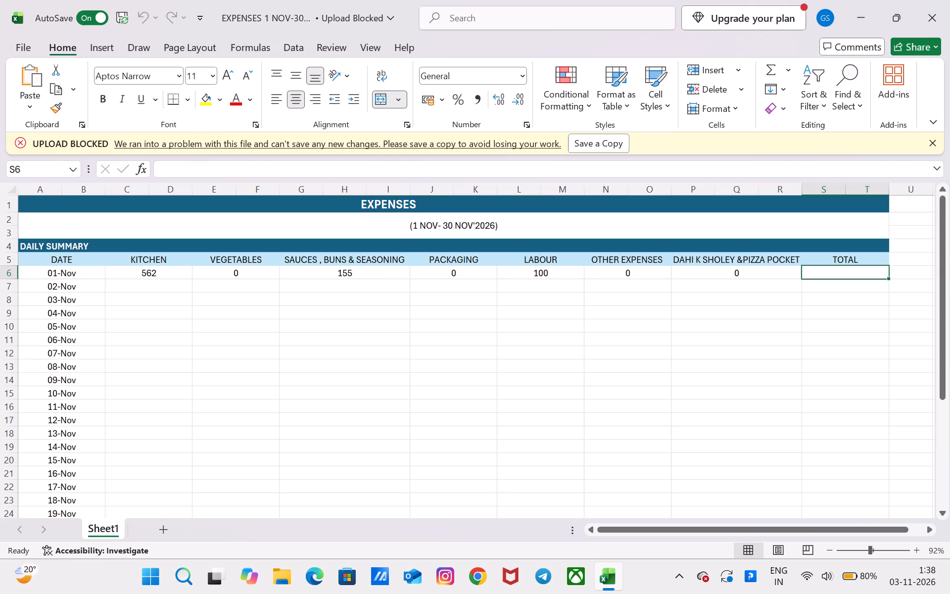
pyautogui.write('130')
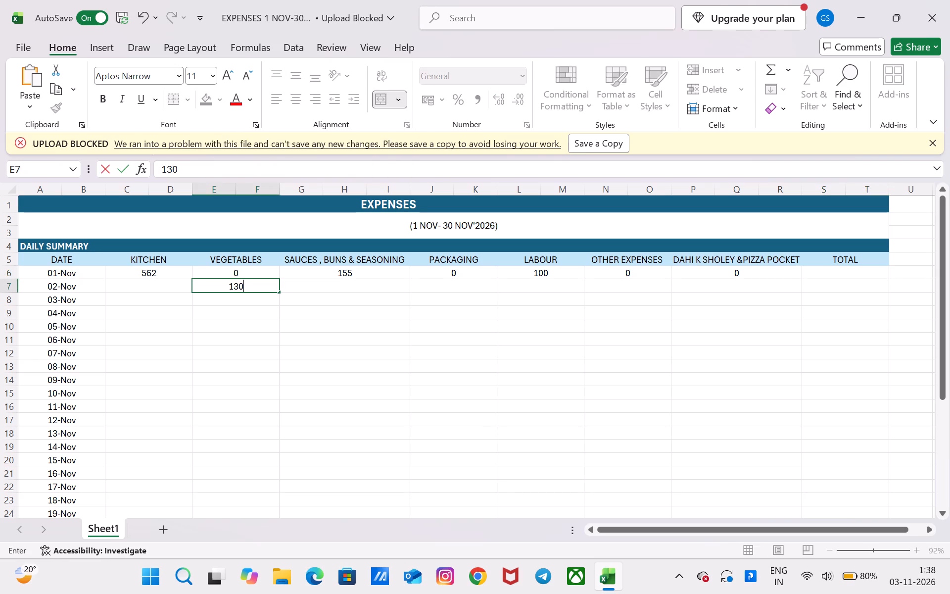
pyautogui.press('Right')
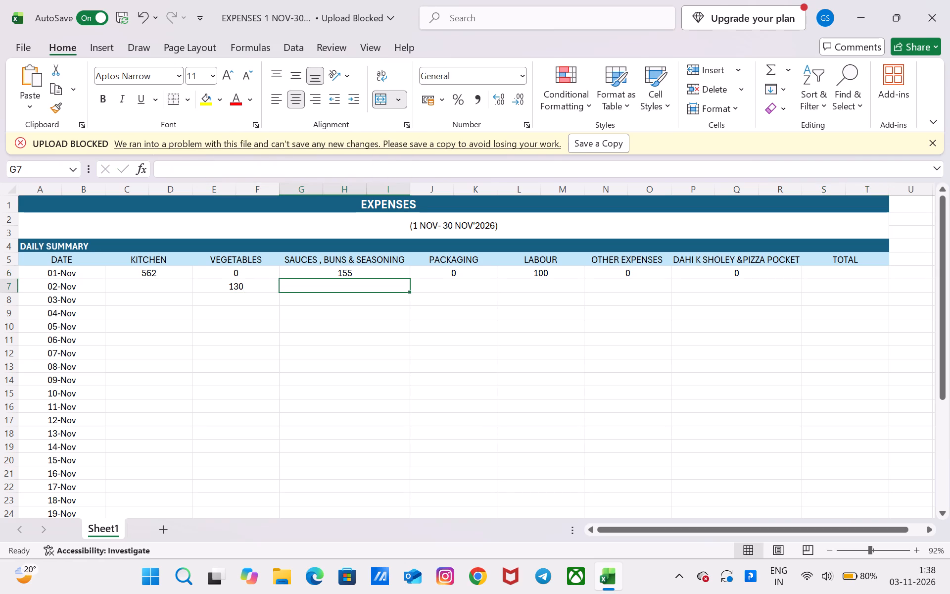
pyautogui.press('Right')
pyautogui.press('Right')
pyautogui.write('100')
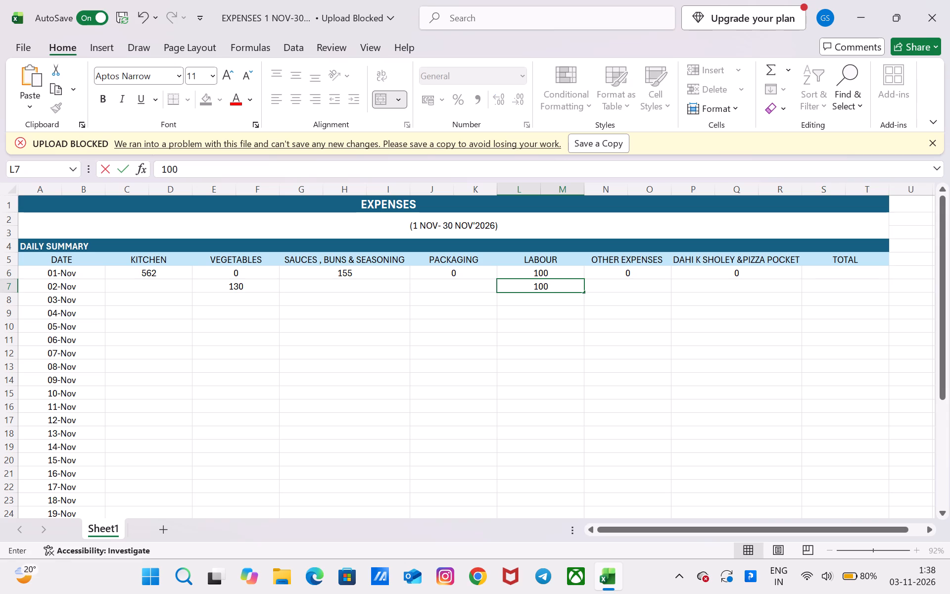
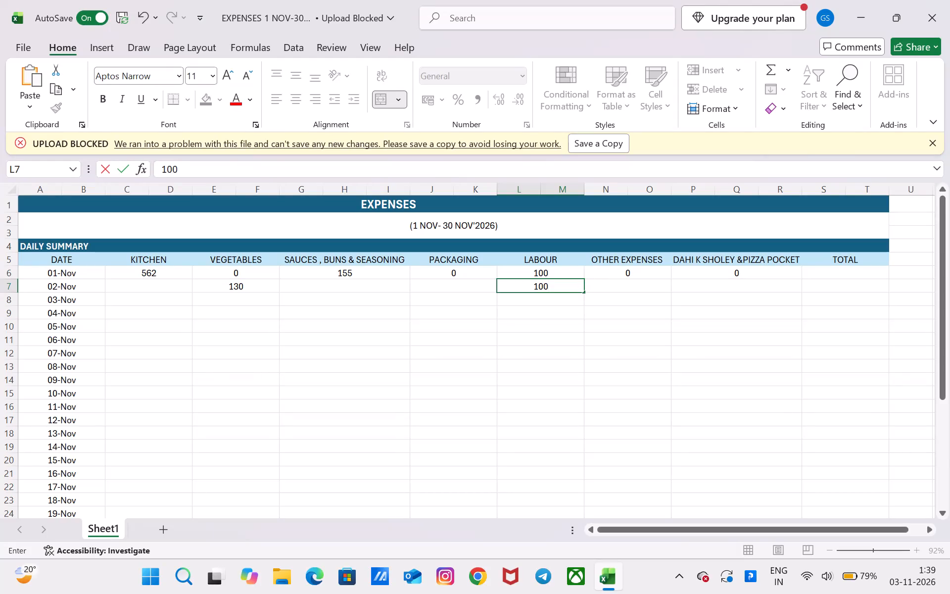
# Enter 1547 as the kitchen expense for 02-Nov in the daily summary.
pyautogui.click(166, 287)
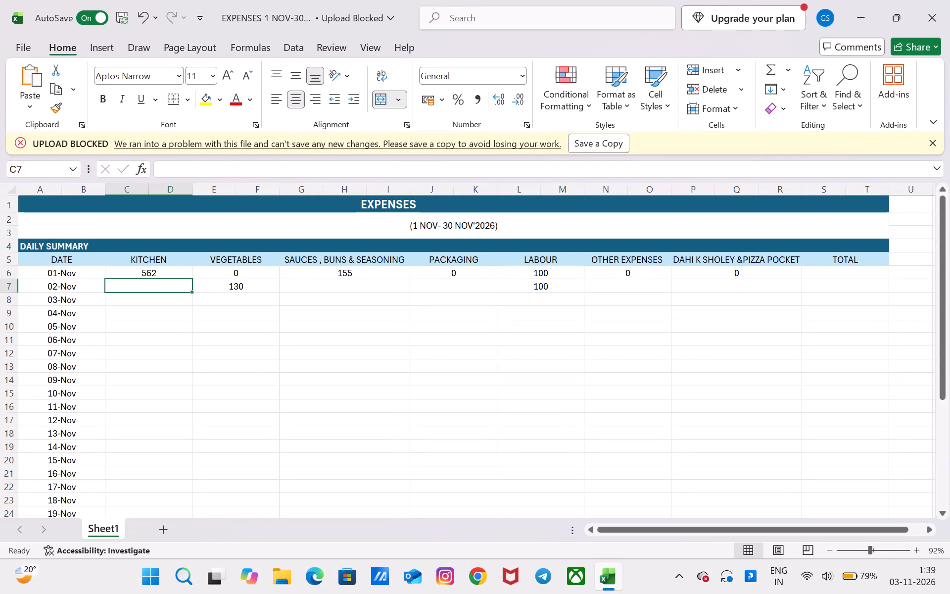
pyautogui.click(171, 165)
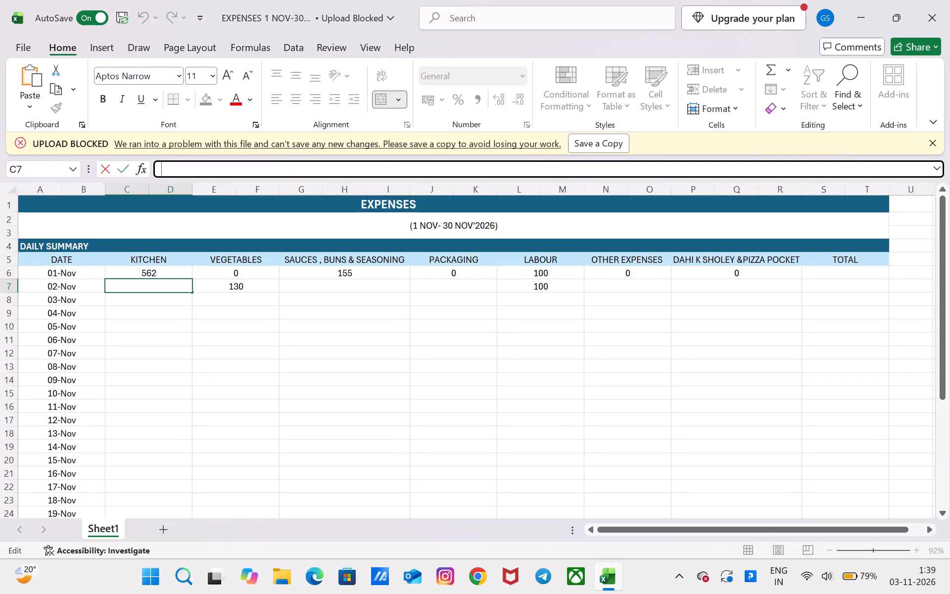
pyautogui.write('1547')
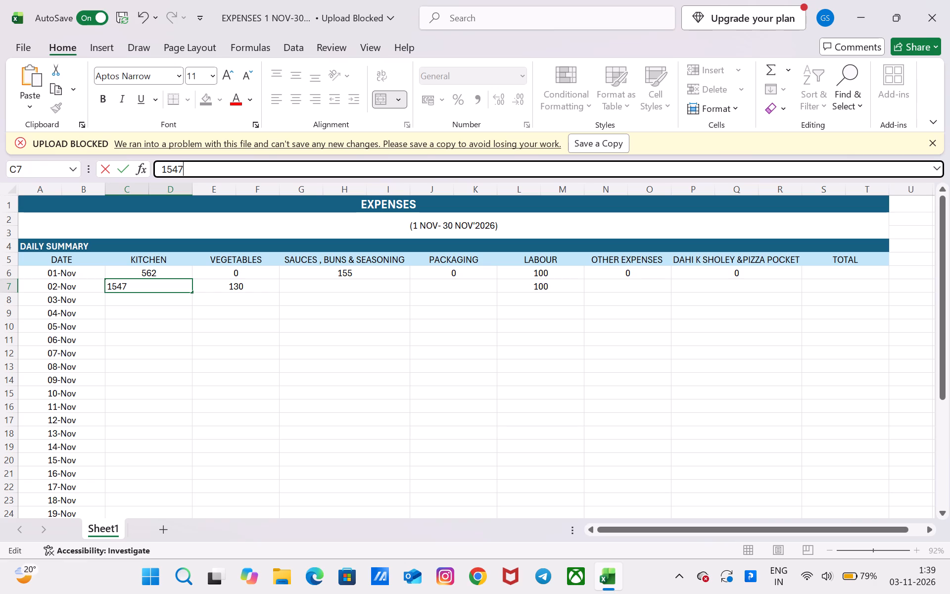
# Clear the kitchen expense for 01-Nov in the daily summary.
pyautogui.click(164, 272)
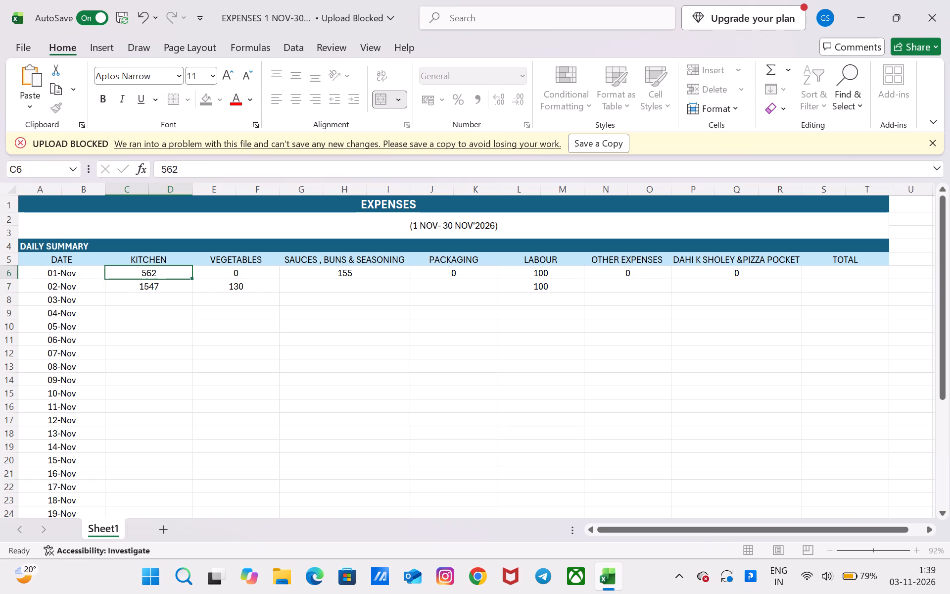
pyautogui.press('BackSpace')
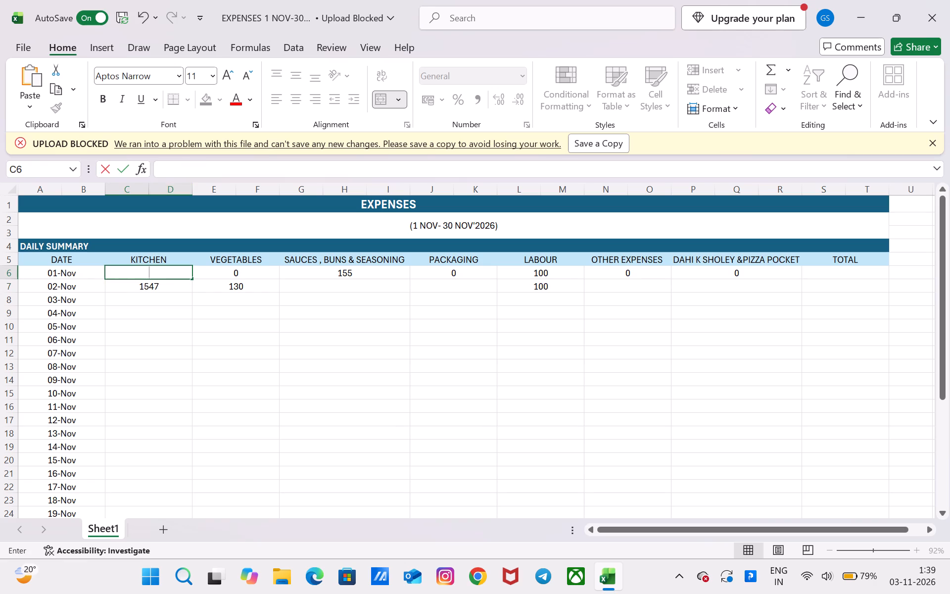
# Enter 0 for 02-Nov under sauces, buns & seasoning, packaging, other expenses, and dahi k sholey & pizza pocket.
pyautogui.click(383, 286)
pyautogui.press('0')
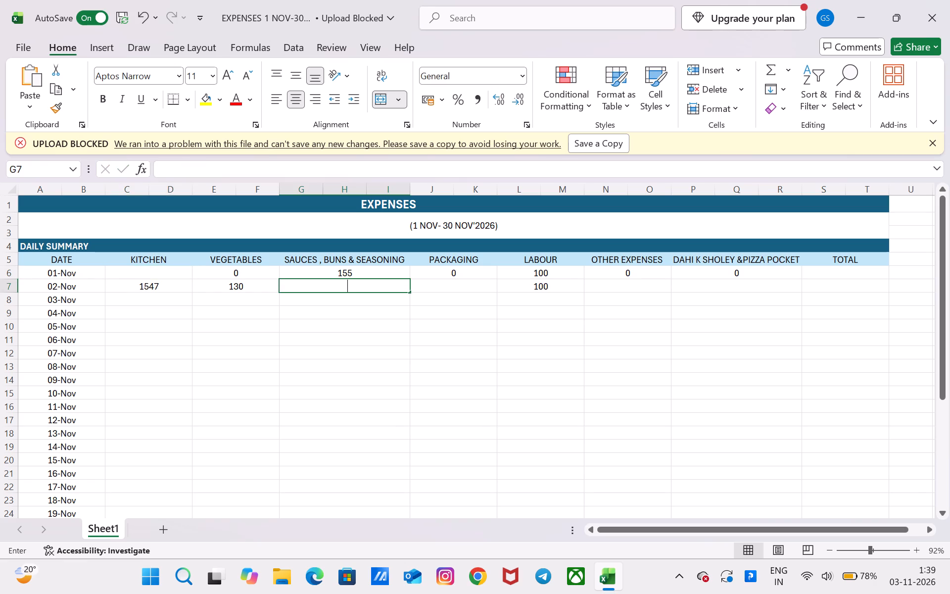
pyautogui.click(436, 285)
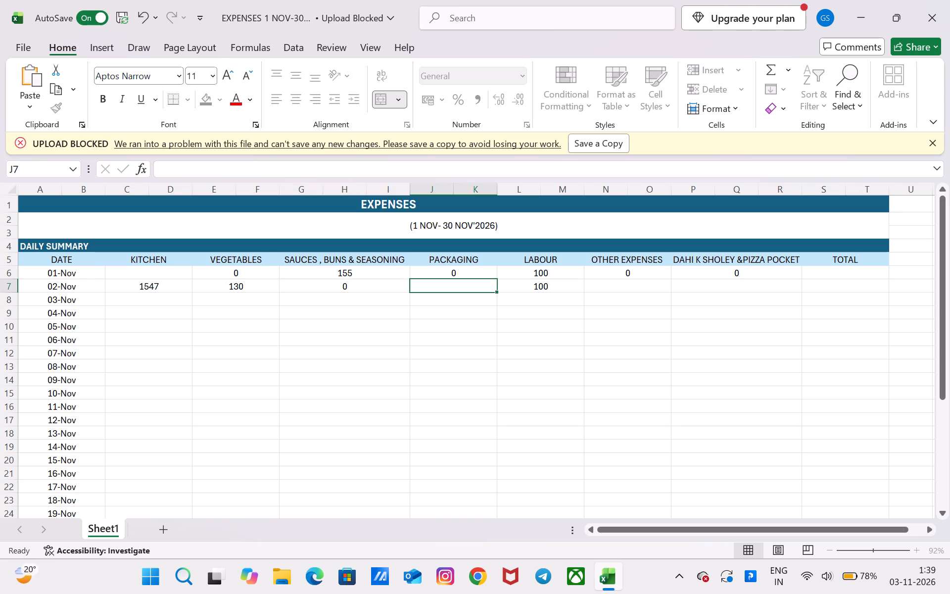
pyautogui.press('0')
pyautogui.click(597, 286)
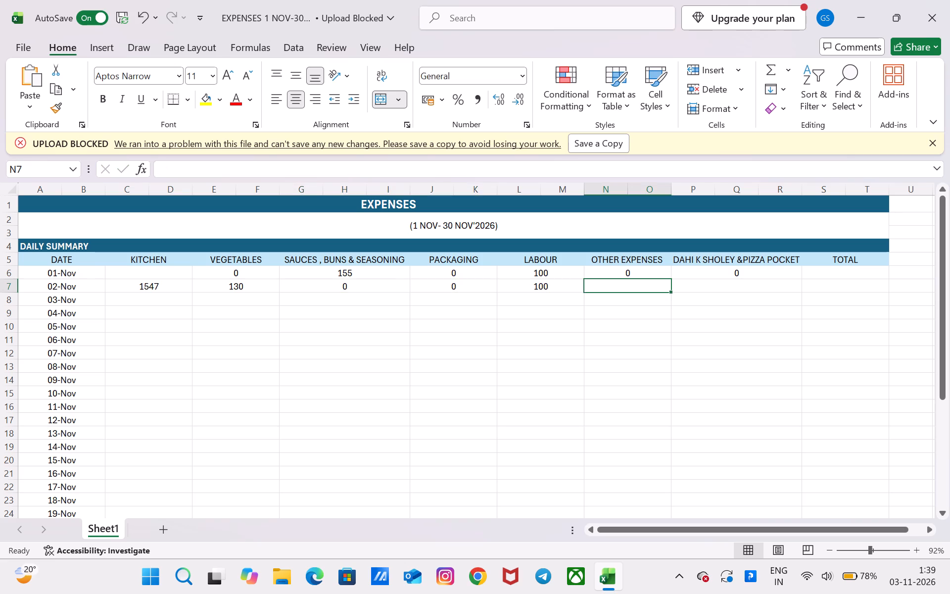
pyautogui.press('0')
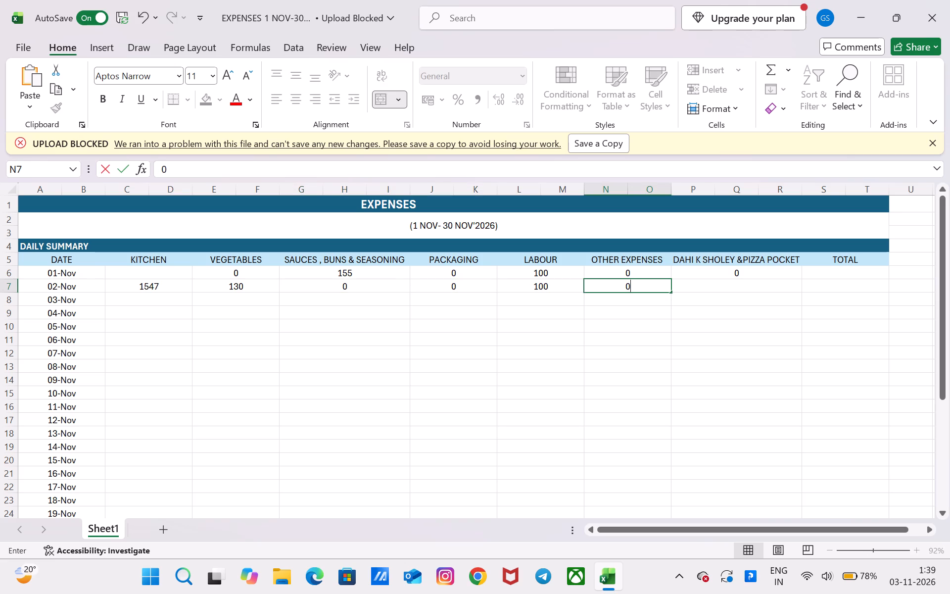
pyautogui.click(711, 291)
pyautogui.press('0')
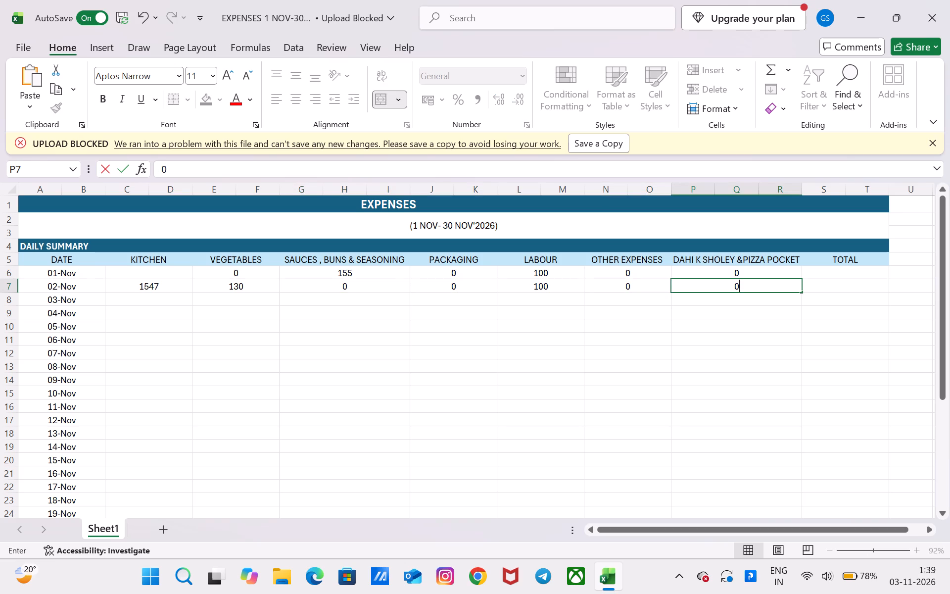
pyautogui.click(841, 285)
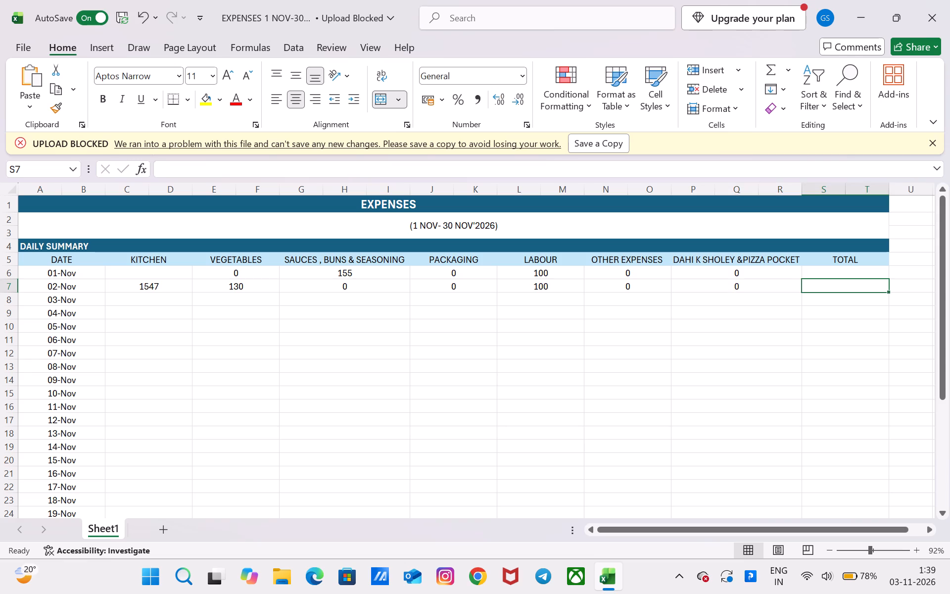
# Save a copy of the workbook as EXPENSES 1 NOV-30NOV in the Downloads folder.
pyautogui.scroll(-2, 420, 337)
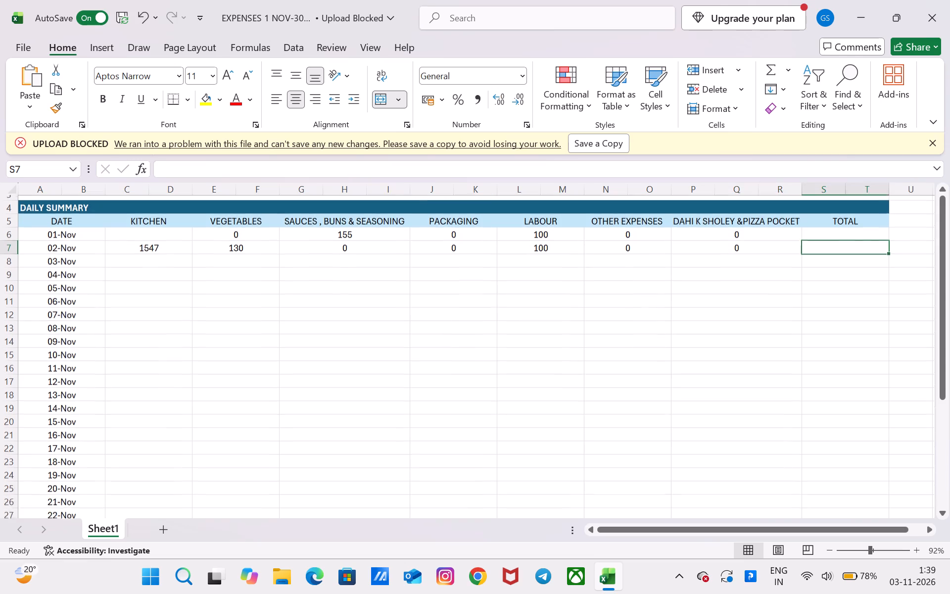
pyautogui.scroll(-4, 420, 337)
pyautogui.scroll(5, 420, 337)
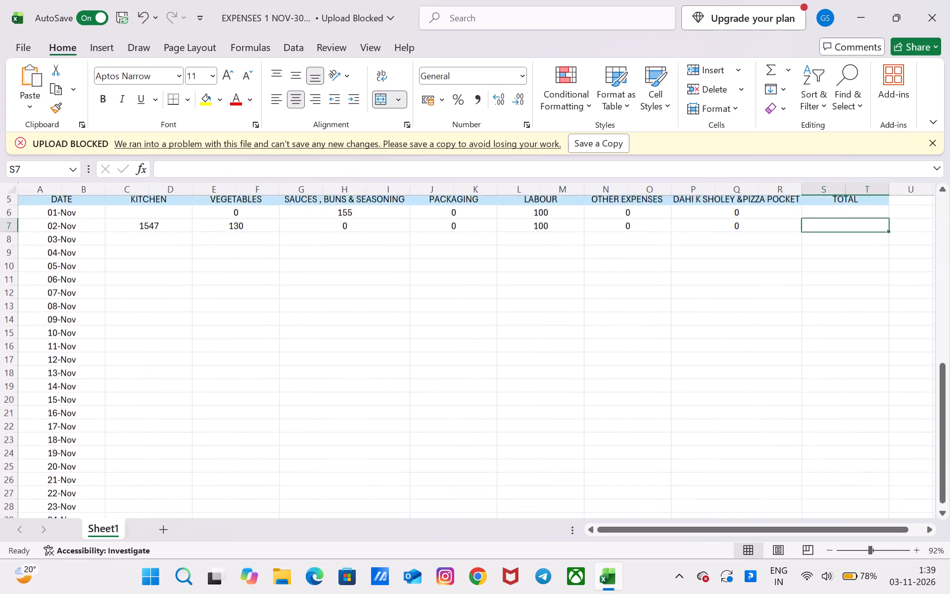
pyautogui.scroll(3, 420, 337)
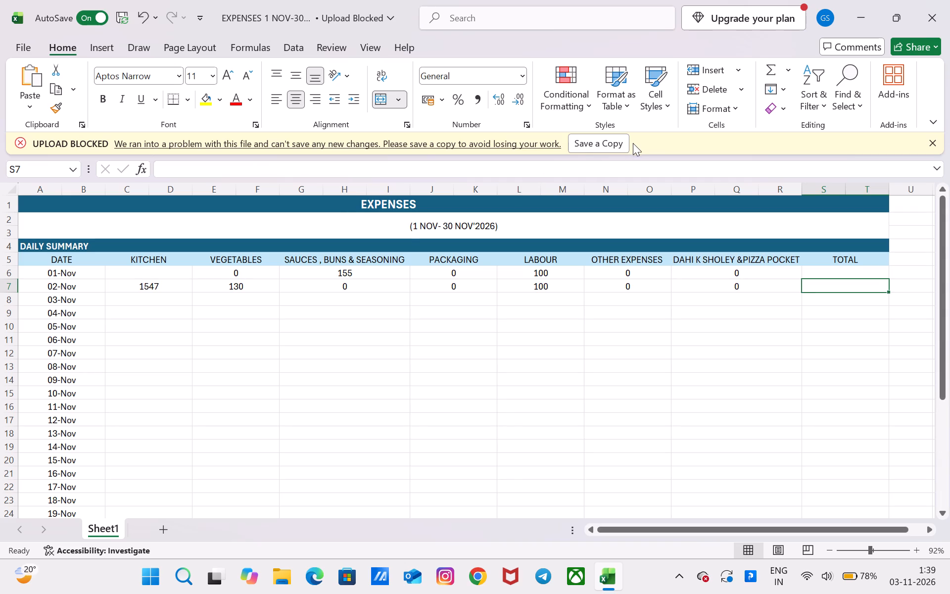
pyautogui.click(634, 142)
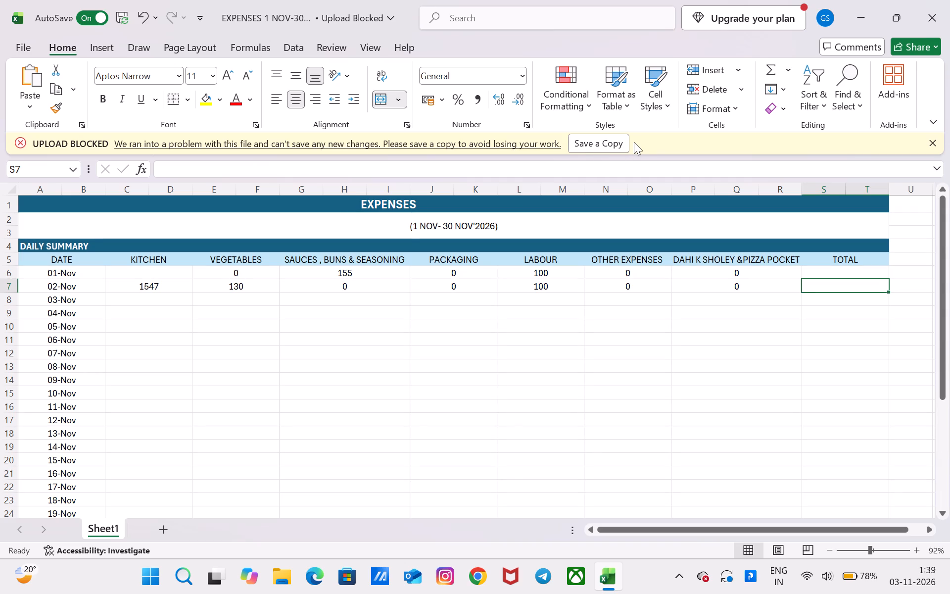
pyautogui.click(614, 140)
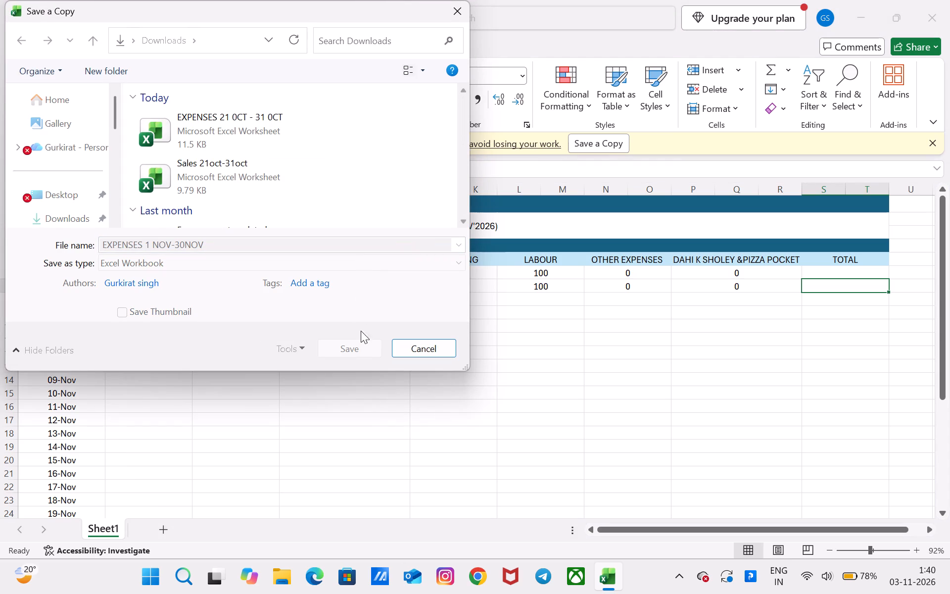
pyautogui.scroll(-1, 64, 176)
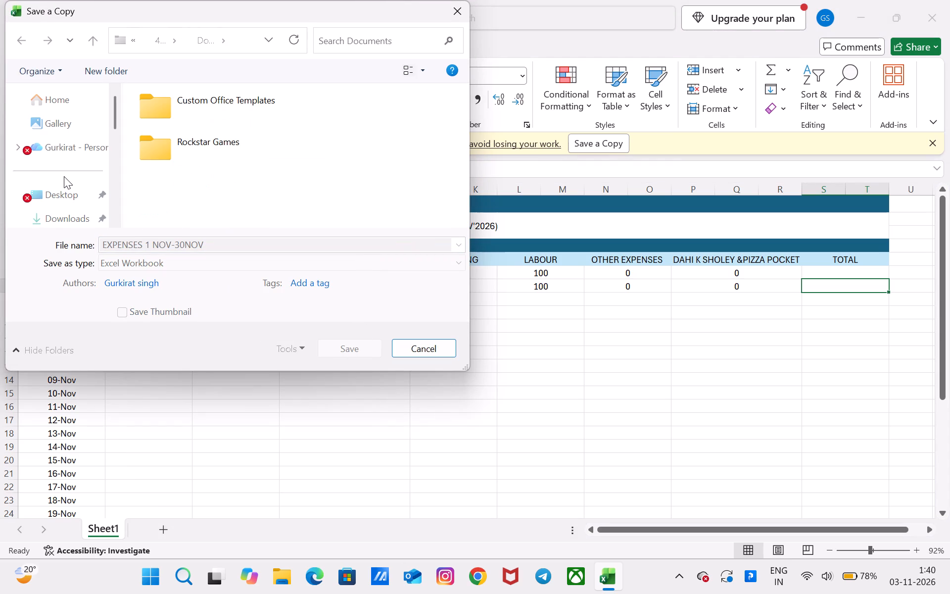
pyautogui.scroll(-2, 64, 176)
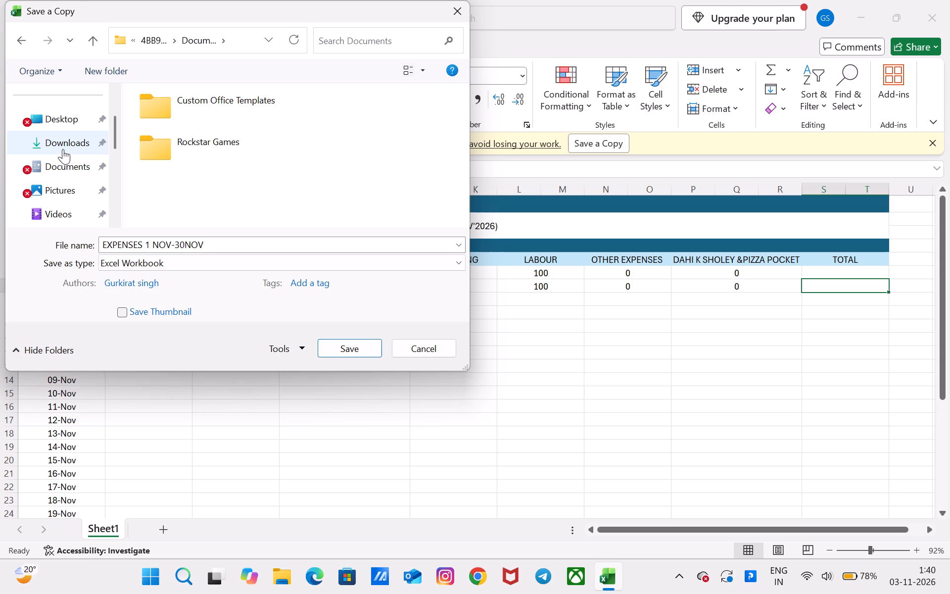
pyautogui.click(63, 149)
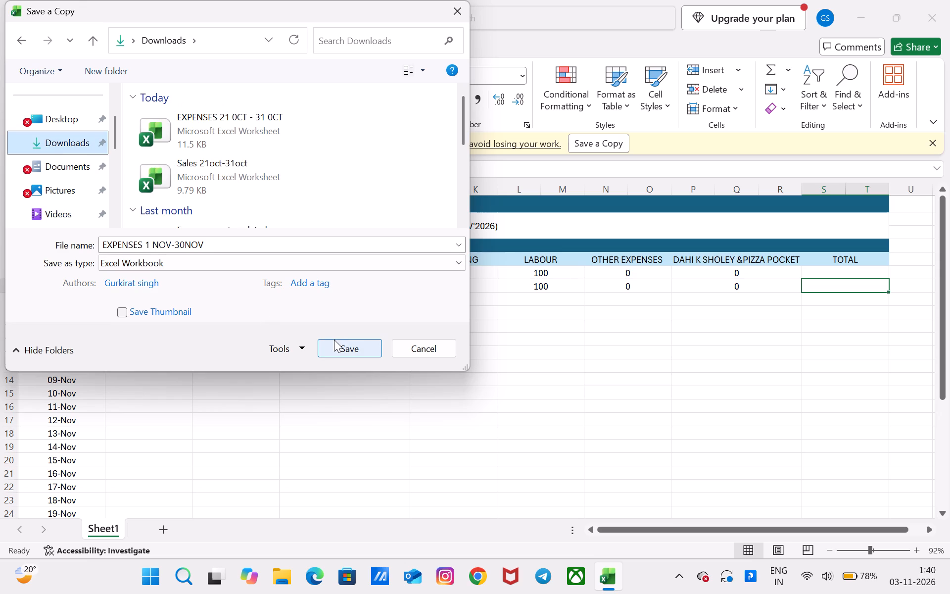
pyautogui.click(334, 340)
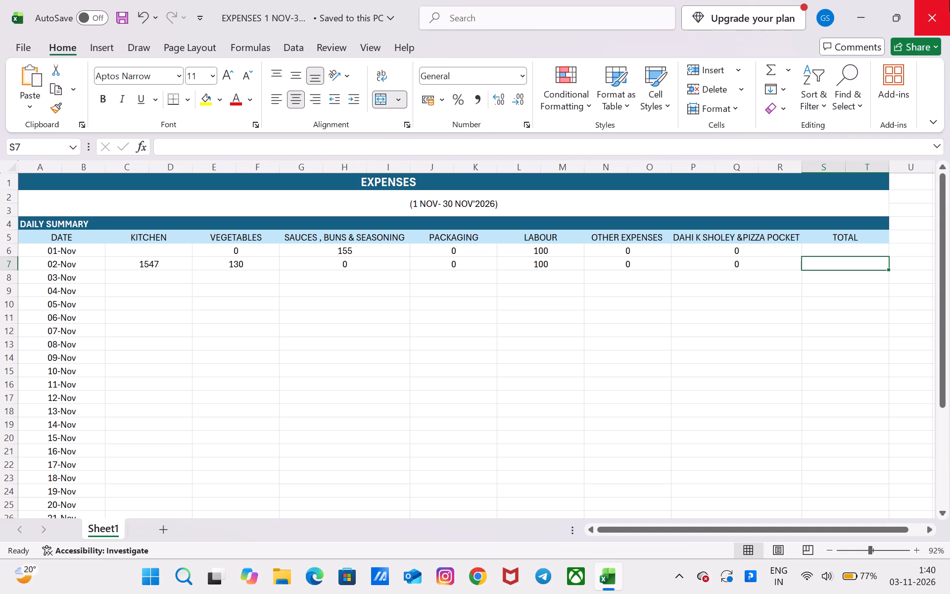
# Close the saved EXPENSES 1 NOV-30NOV workbook.
pyautogui.click(931, 16)
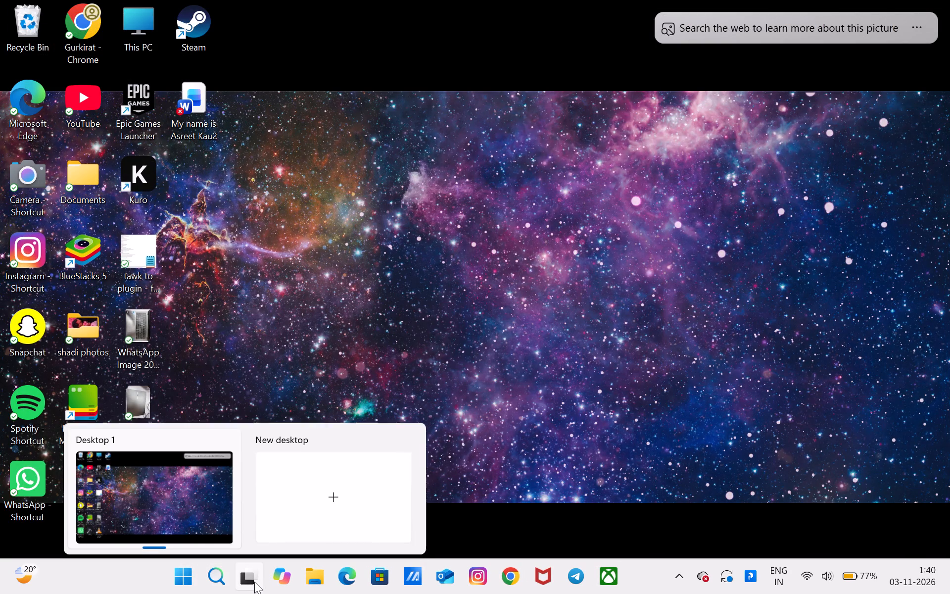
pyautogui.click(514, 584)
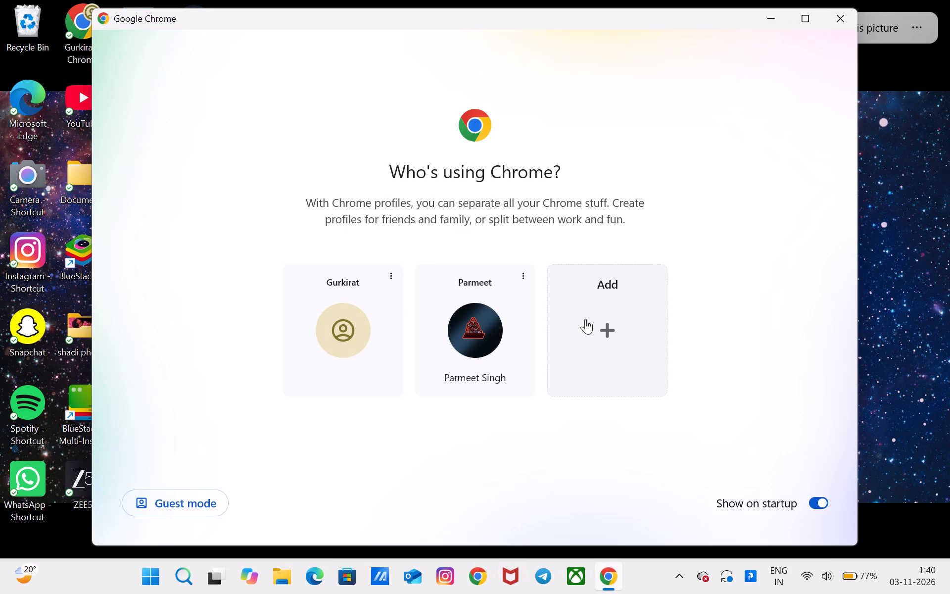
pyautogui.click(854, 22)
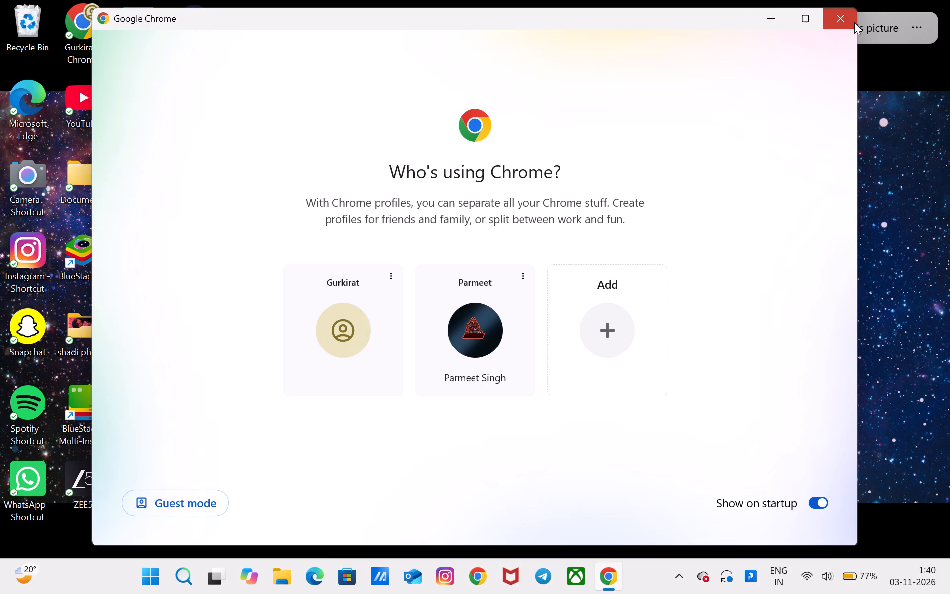